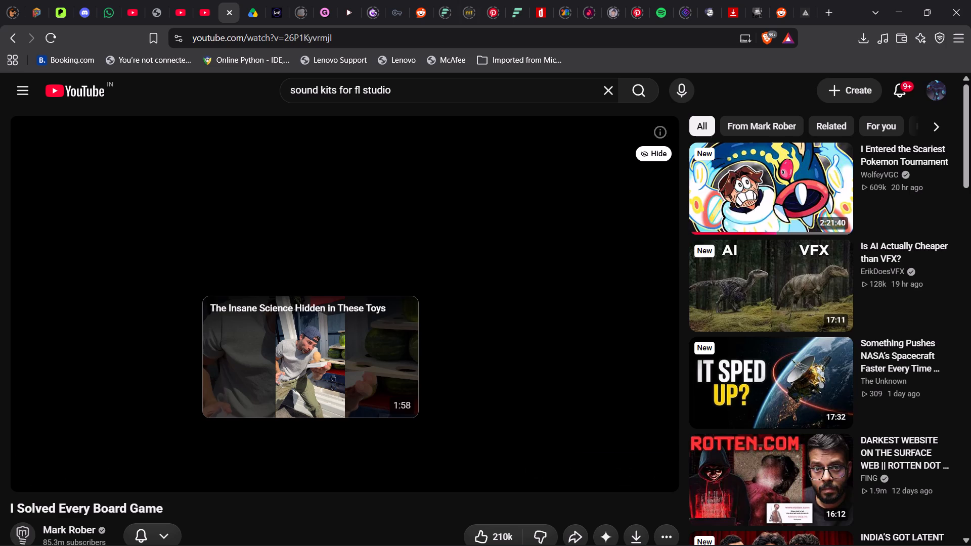
Switch to FL Studio and play the separated loop stems in the playlist from bar 4.
click(579, 538)
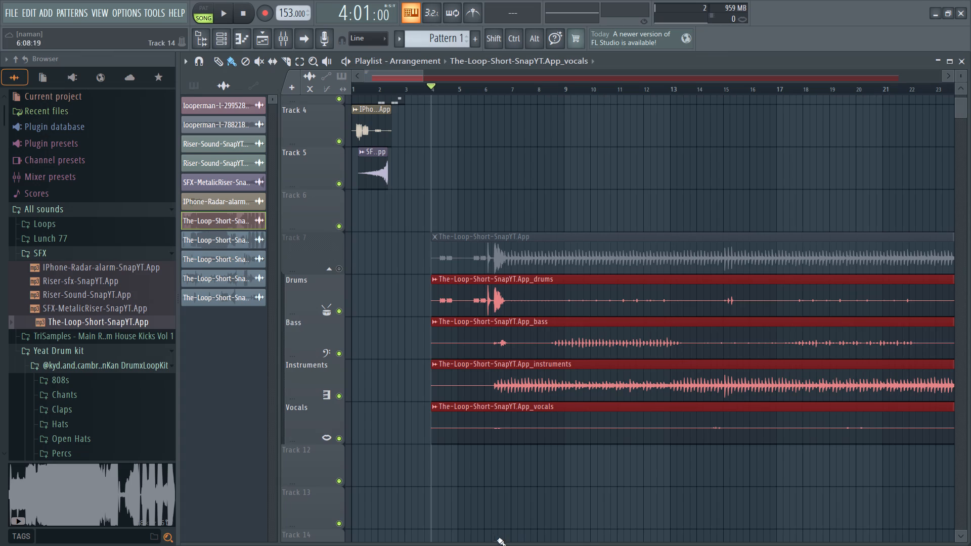
key(space)
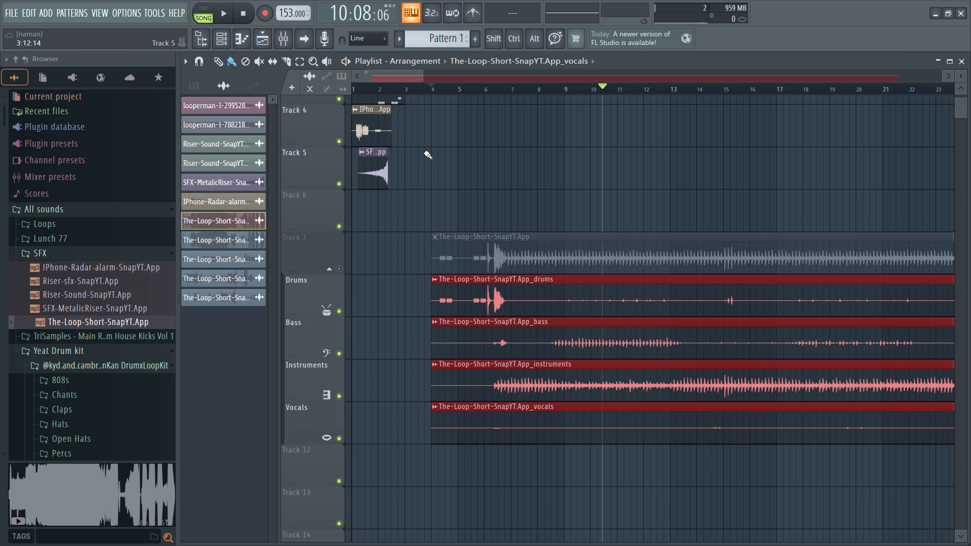
drag(576, 88, 470, 104)
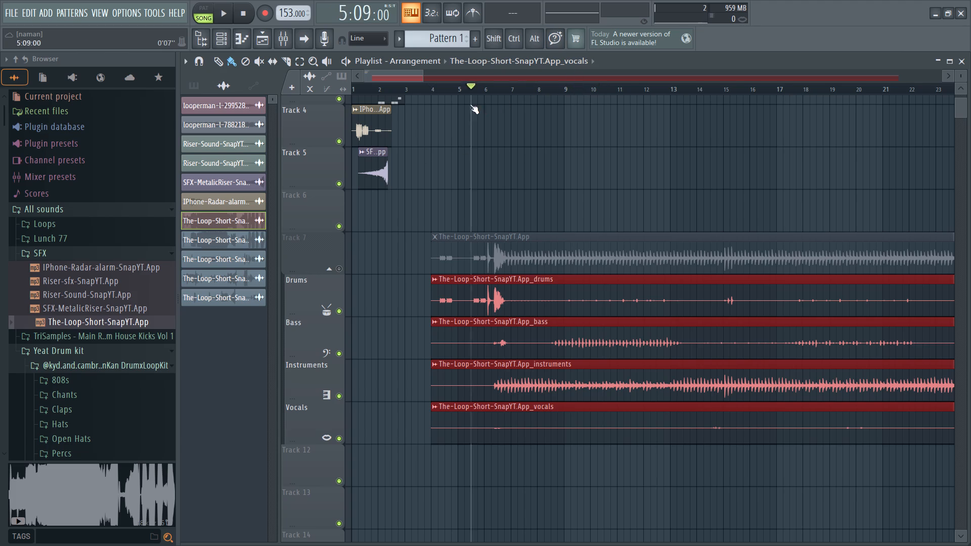
drag(470, 104, 433, 102)
key(space)
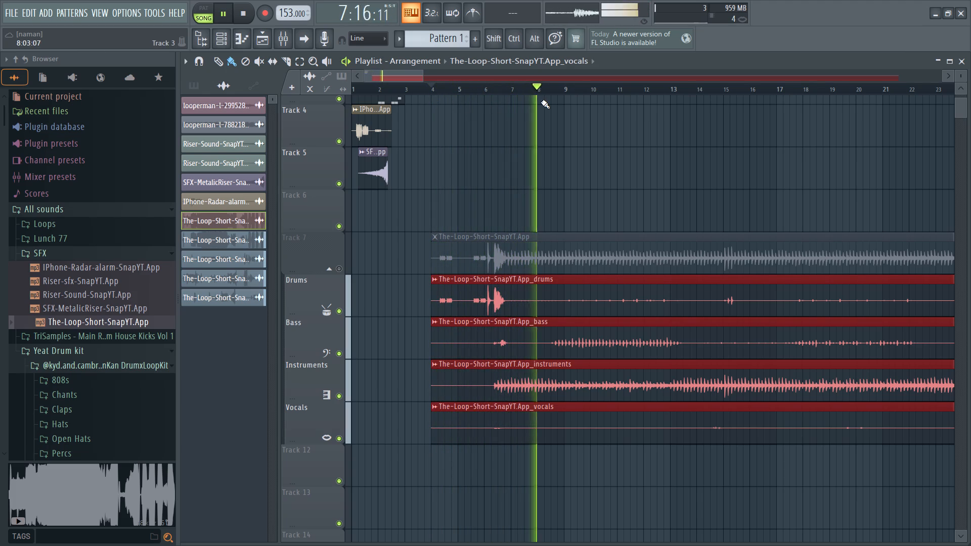
key(space)
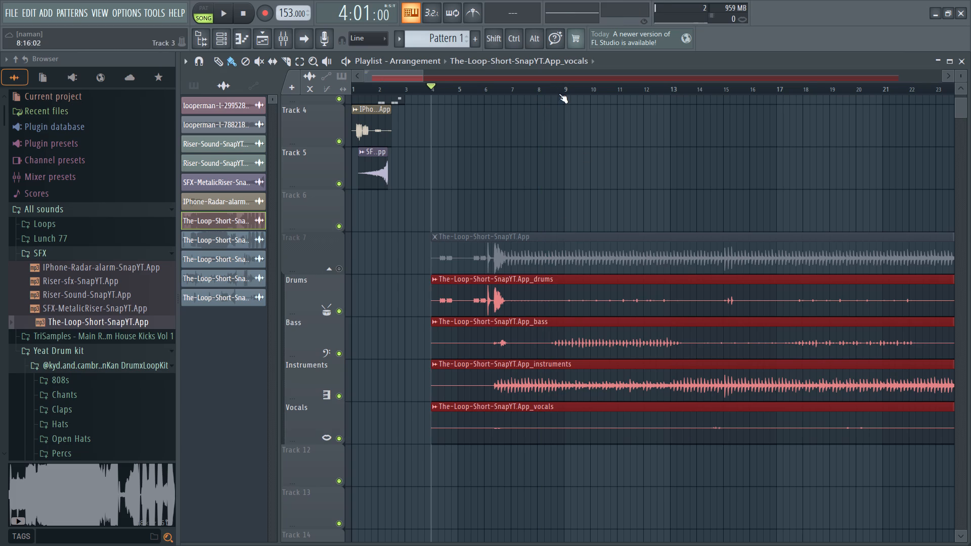
Mute all clips on the Instruments track of the separated loop.
click(550, 92)
ctrl+scroll(600, 298, down, 2)
ctrl+scroll(600, 298, up, 6)
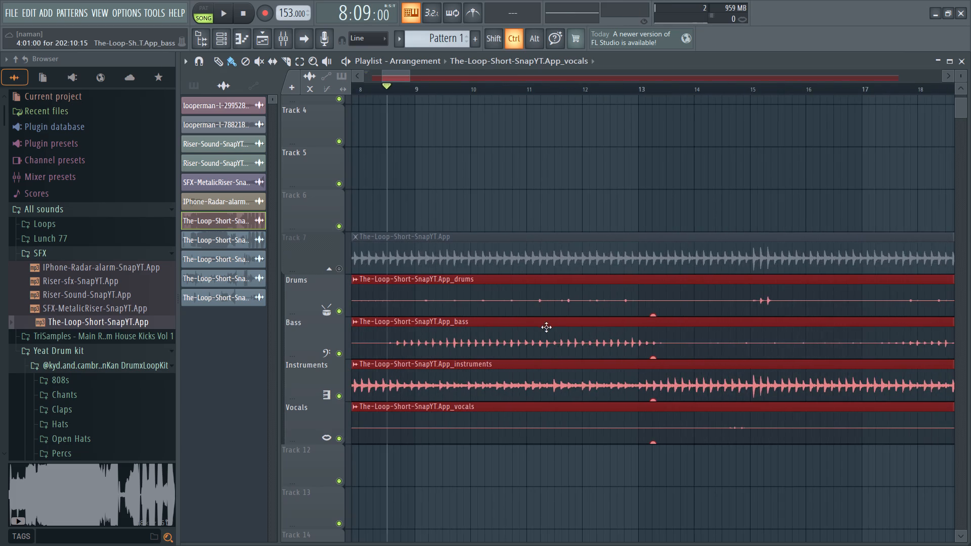
ctrl+scroll(540, 327, up, 5)
middle_drag(465, 333, 744, 332)
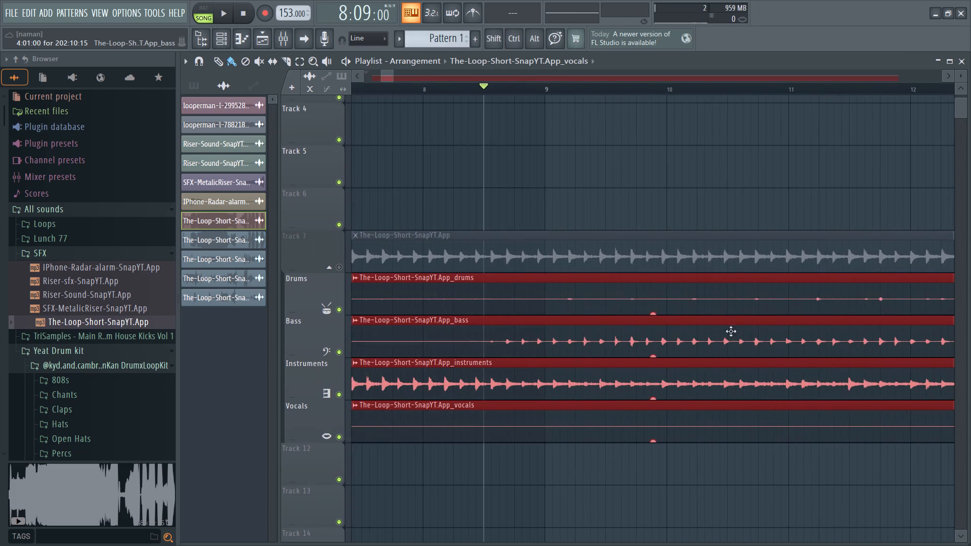
middle_drag(556, 331, 689, 332)
middle_drag(541, 343, 656, 337)
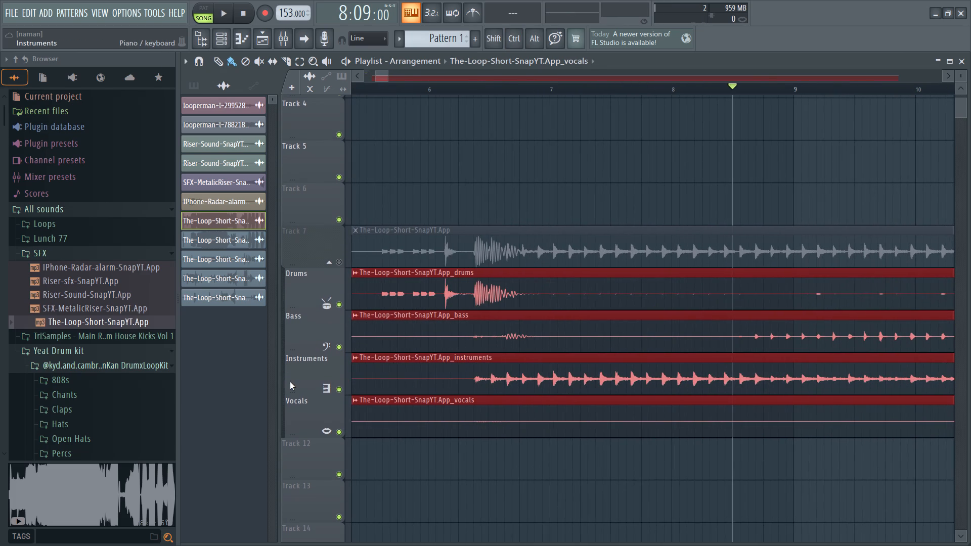
right_click(302, 385)
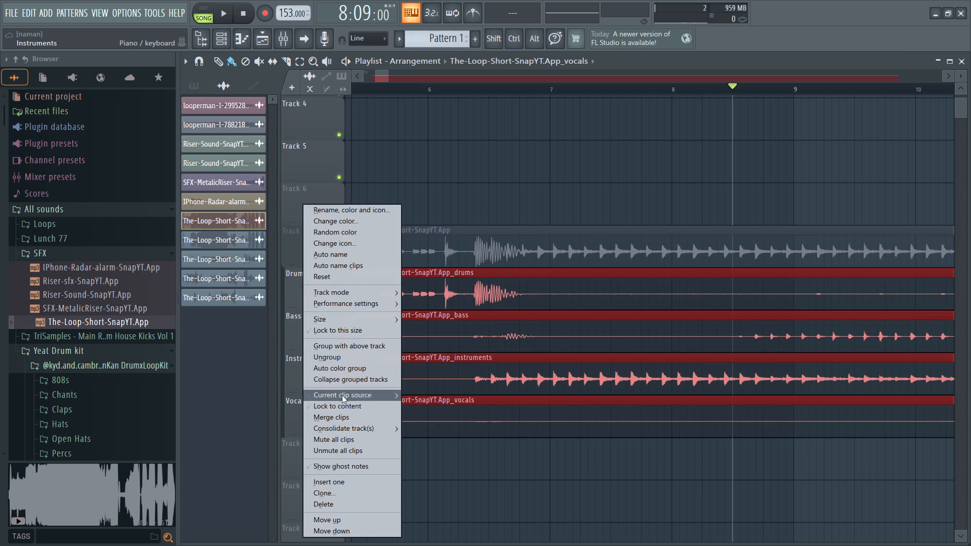
click(348, 444)
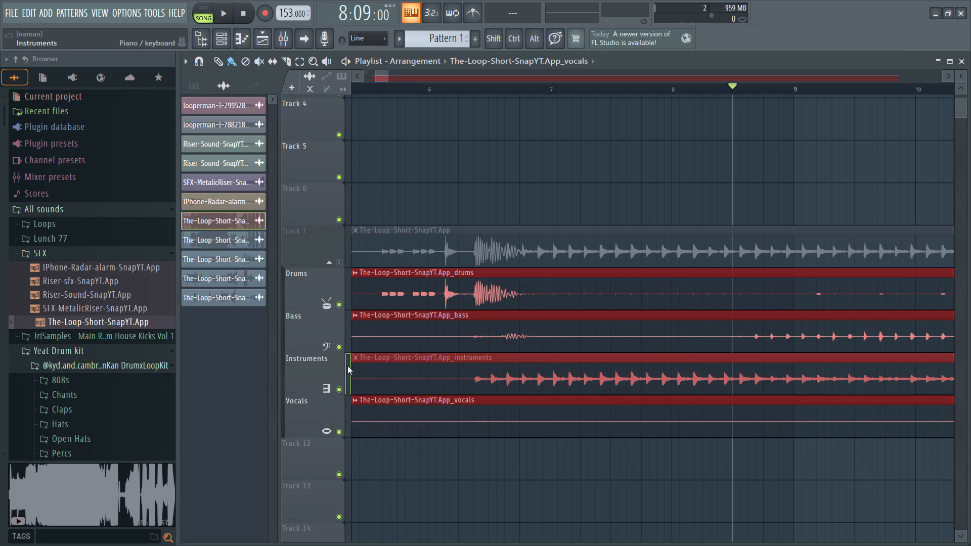
click(346, 370)
right_click(346, 374)
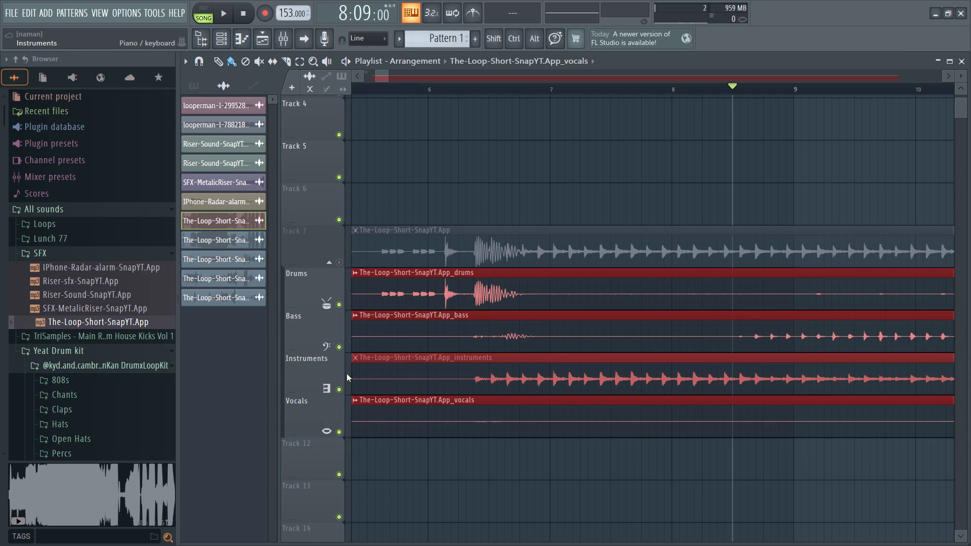
right_click(346, 374)
Play the remaining drums, bass and vocals stems from 6:07 to hear them without the instruments.
drag(721, 93, 664, 87)
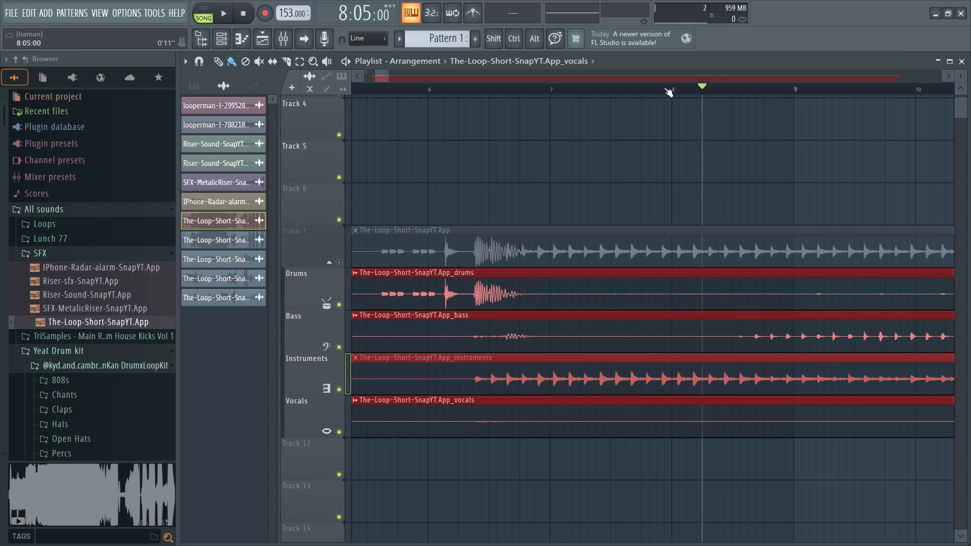
drag(664, 87, 474, 108)
key(space)
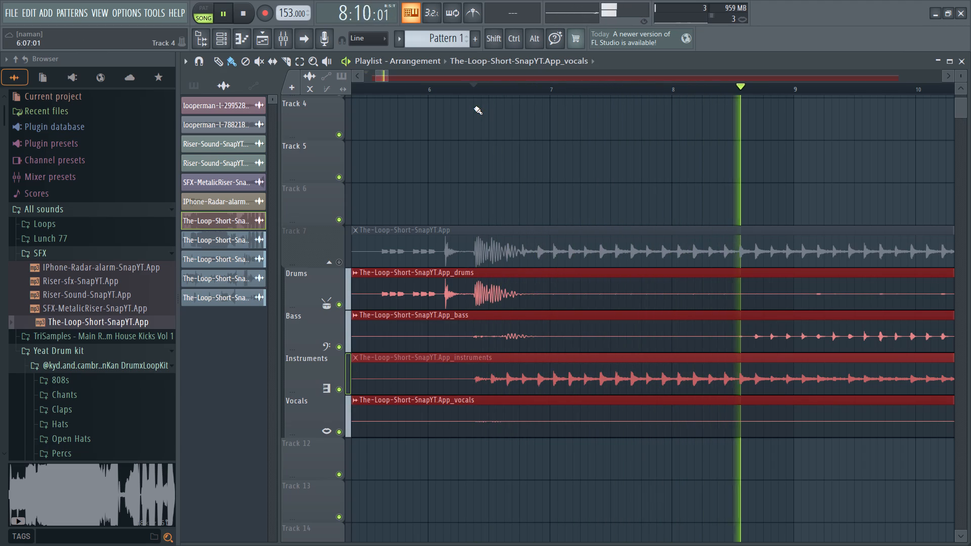
key(space)
key(space)
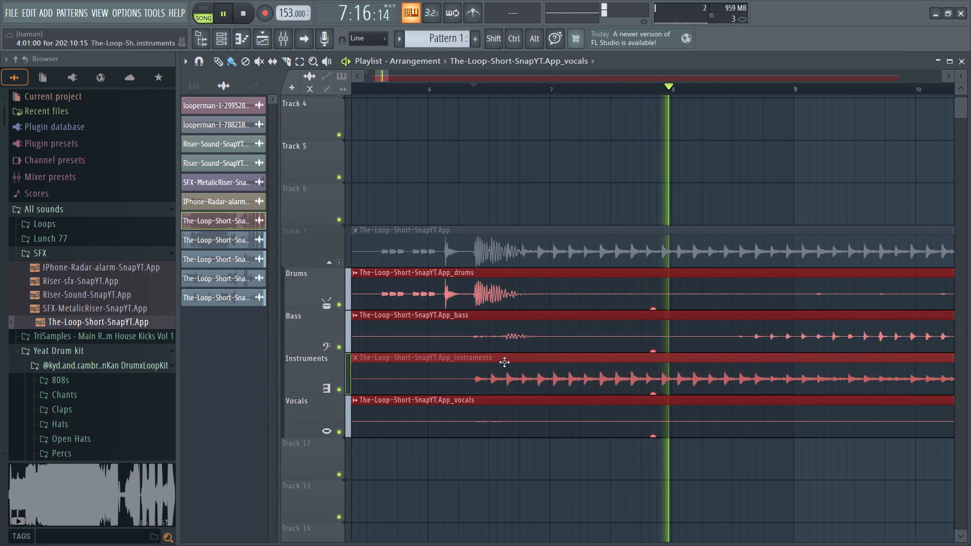
right_click(350, 375)
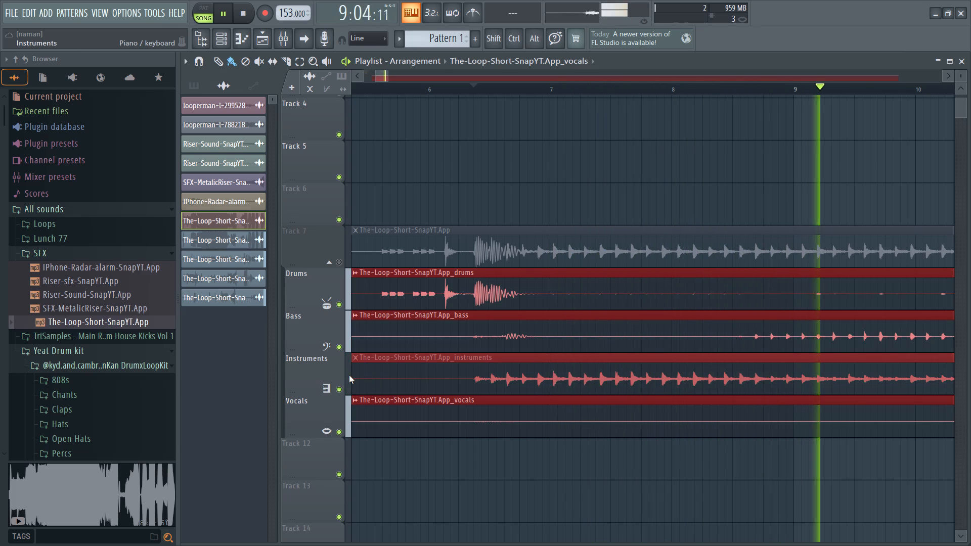
right_click(349, 375)
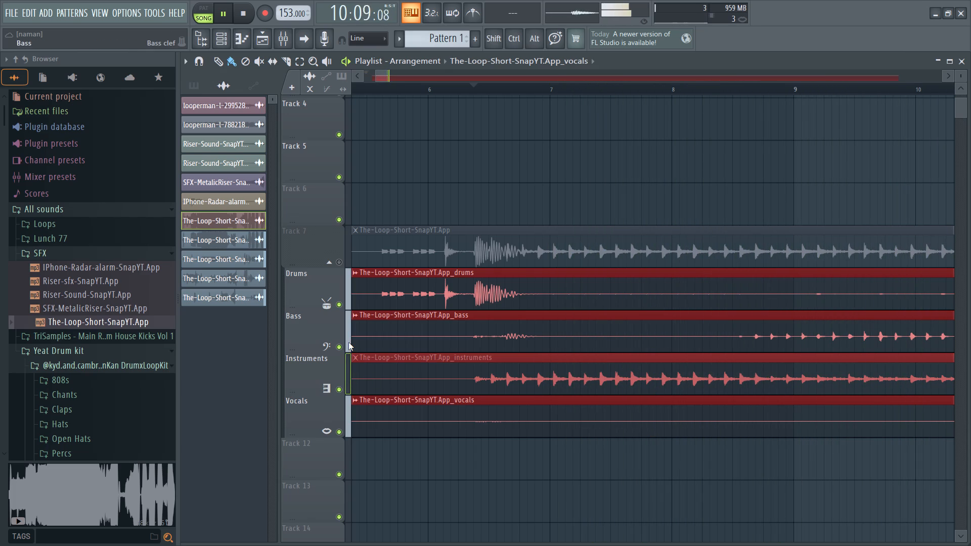
key(space)
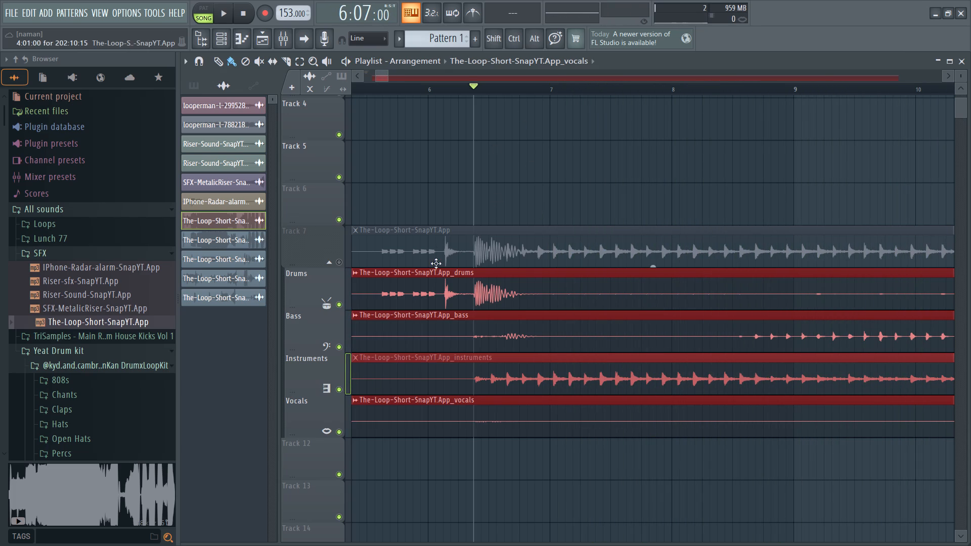
middle_drag(436, 263, 605, 218)
key(space)
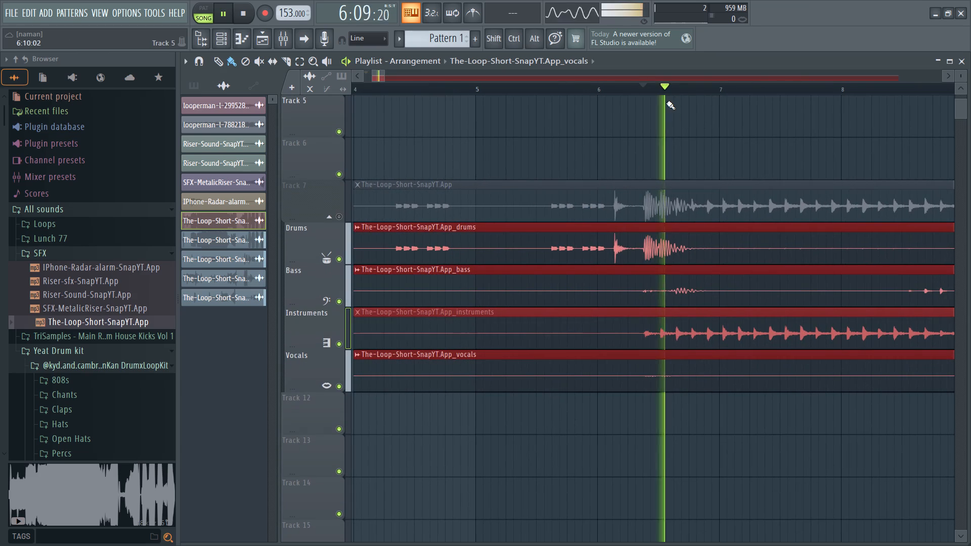
key(space)
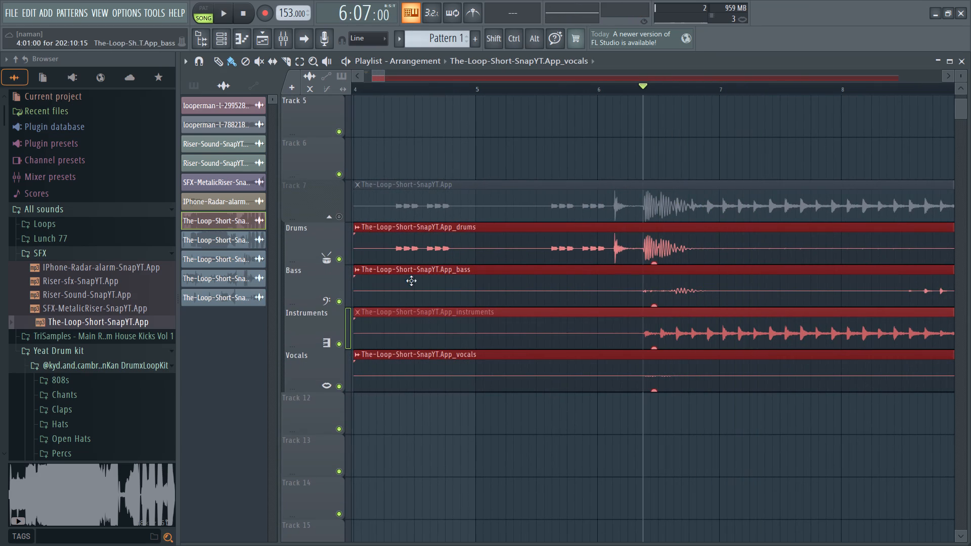
Audition the drum hit just after bar 6 by playing the stems repeatedly from 6:03.
middle_drag(637, 286, 554, 292)
middle_drag(579, 151, 648, 151)
drag(617, 88, 597, 88)
key(space)
key(space)
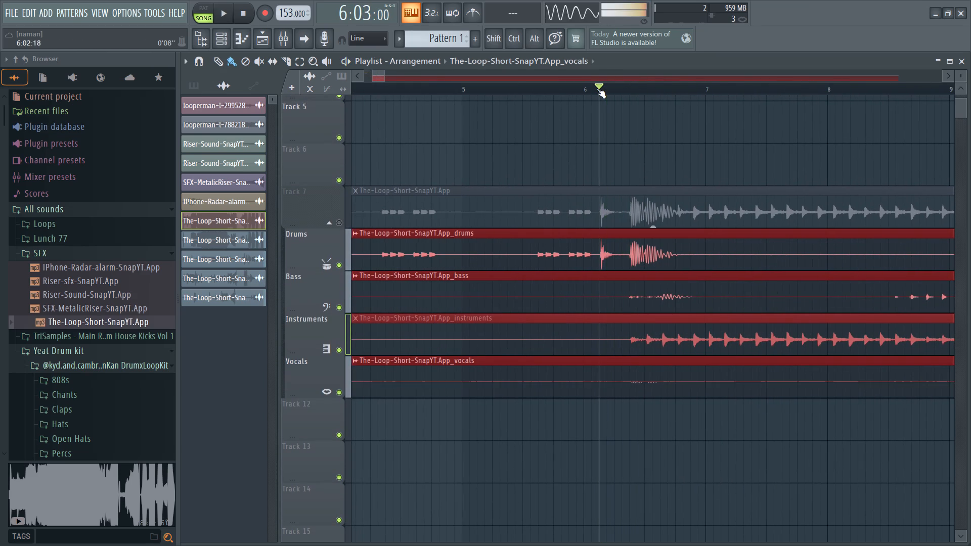
key(space)
key(space)
key(space)
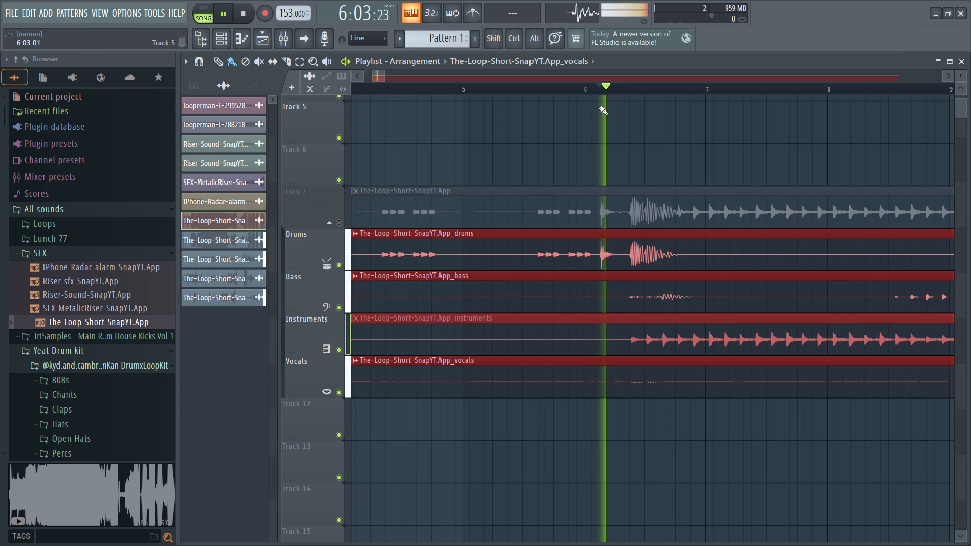
key(space)
key(space)
key(space)
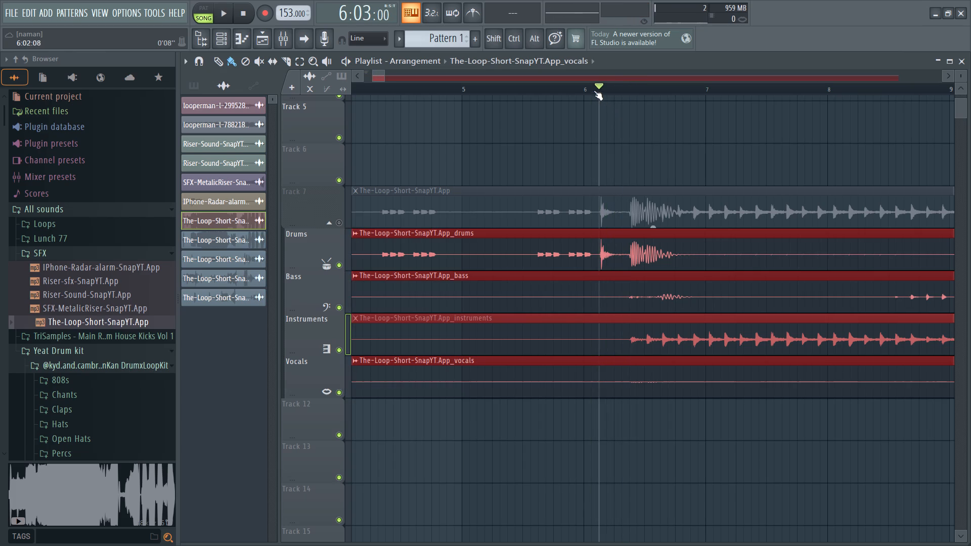
Audition the drum section leading into bar 6 by playing the stems repeatedly from 5:11.
drag(594, 90, 540, 90)
key(space)
key(space)
key(space)
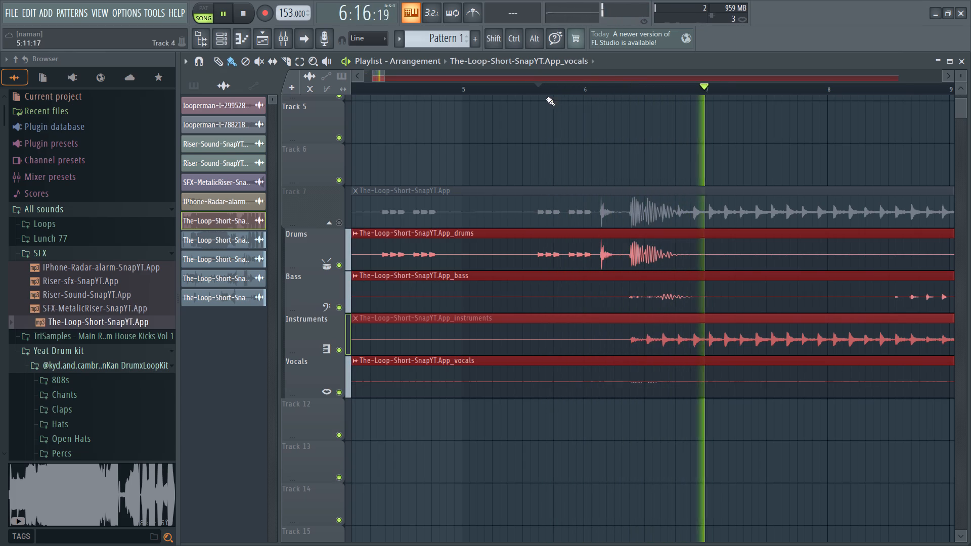
key(space)
key(space)
key(space)
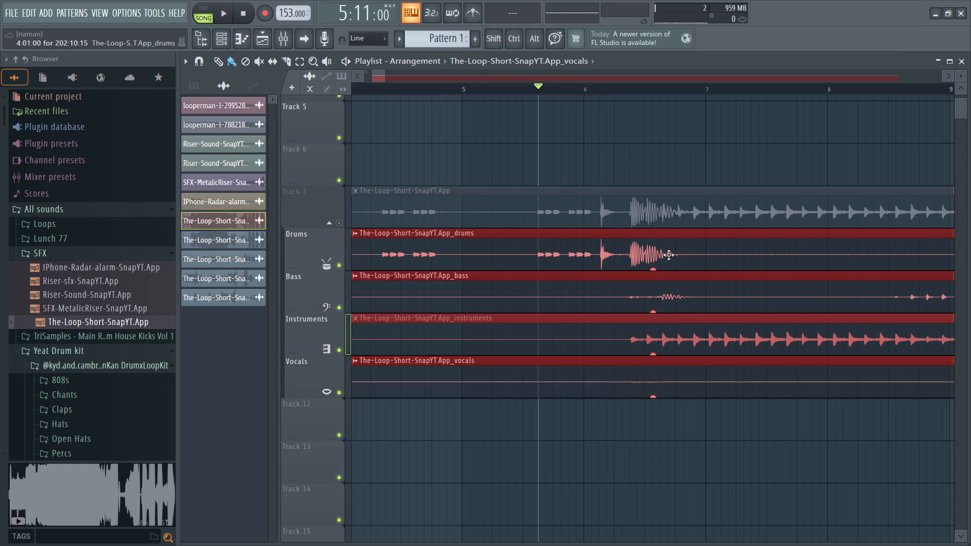
Slice the drums clip on the Drums track at 6:06 and at about 6:16, isolating the large drum hit.
drag(609, 93, 623, 93)
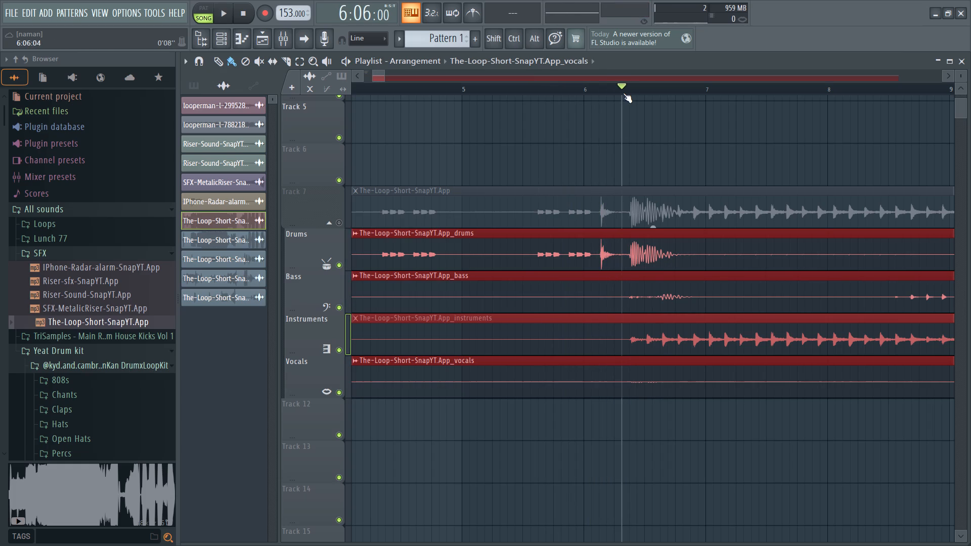
right_click(623, 251)
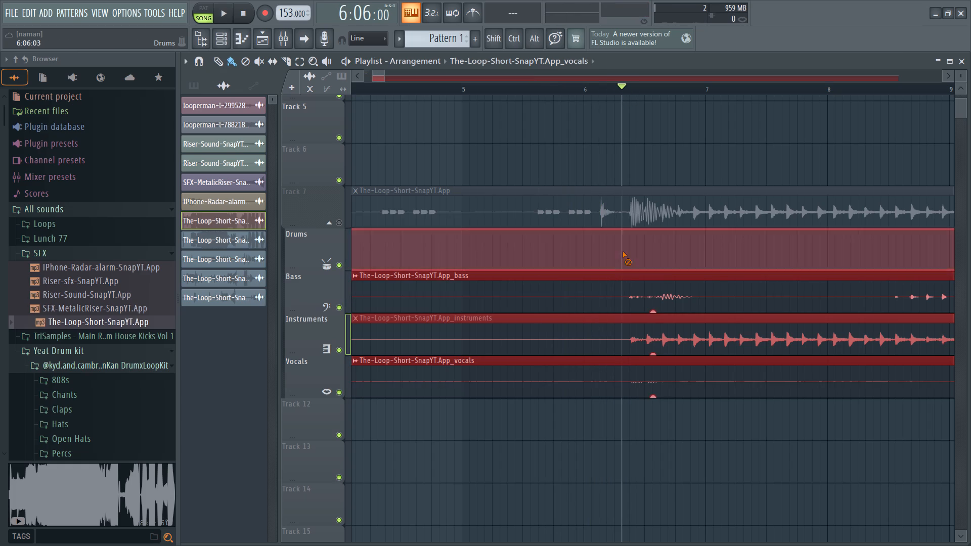
key(ctrl+z)
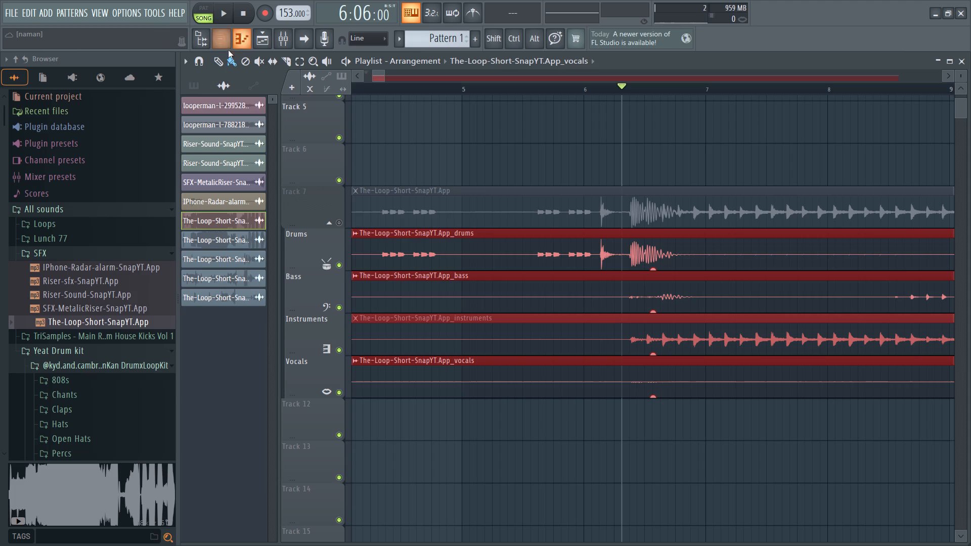
click(287, 63)
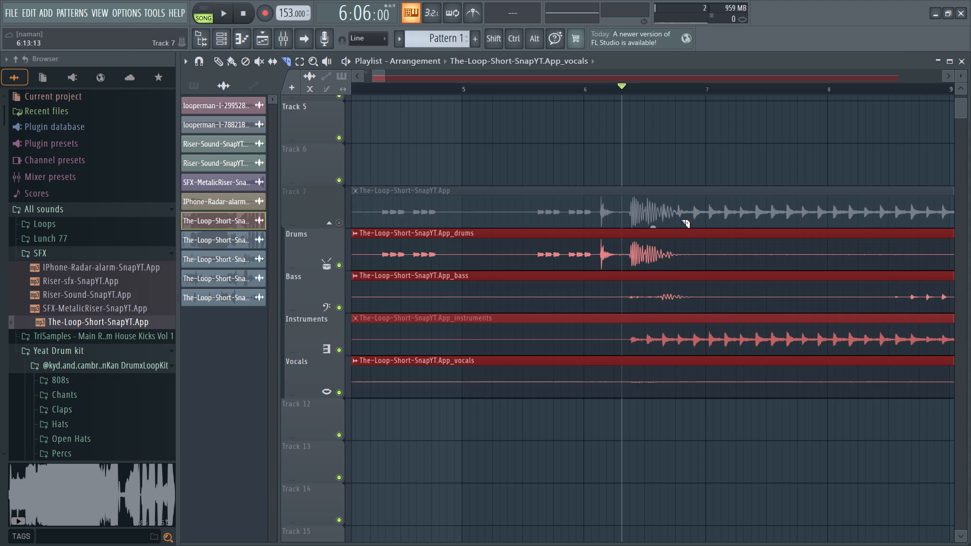
click(621, 232)
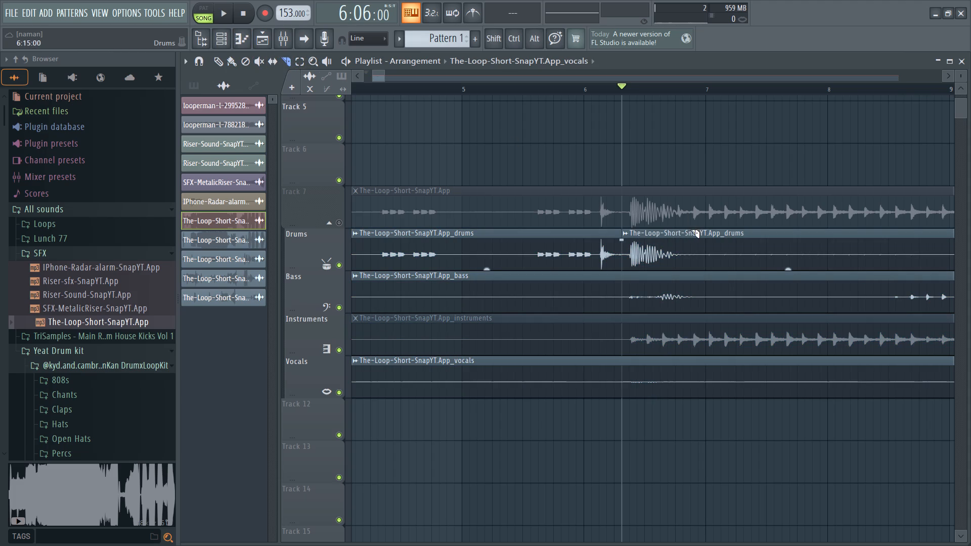
click(695, 231)
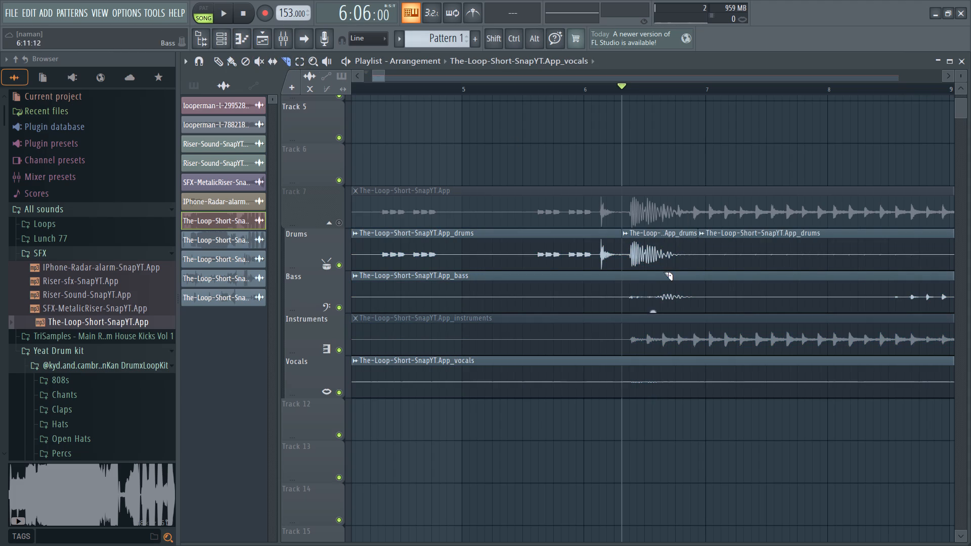
click(698, 241)
Switch to YouTube in the Brave browser and search for "slicing a sound in fl studio".
click(934, 19)
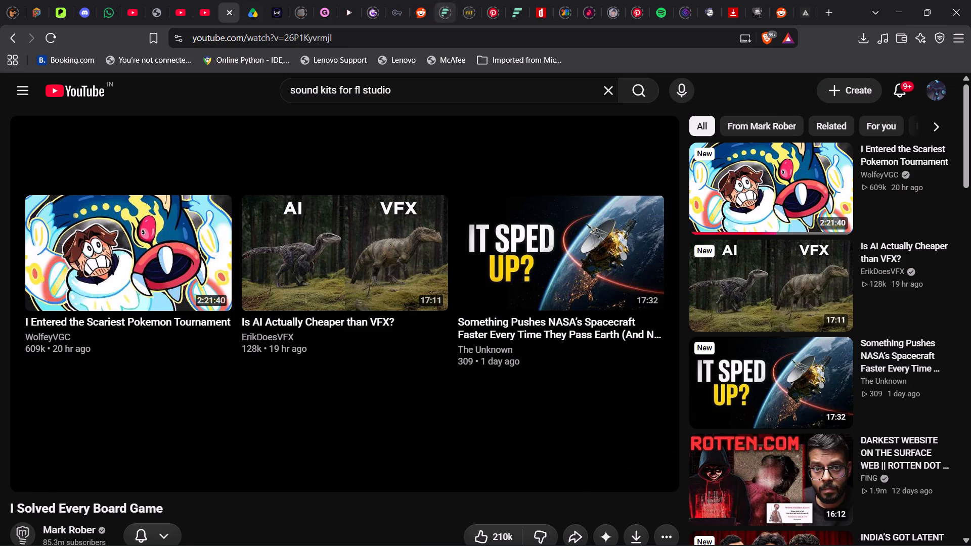
drag(410, 92, 241, 88)
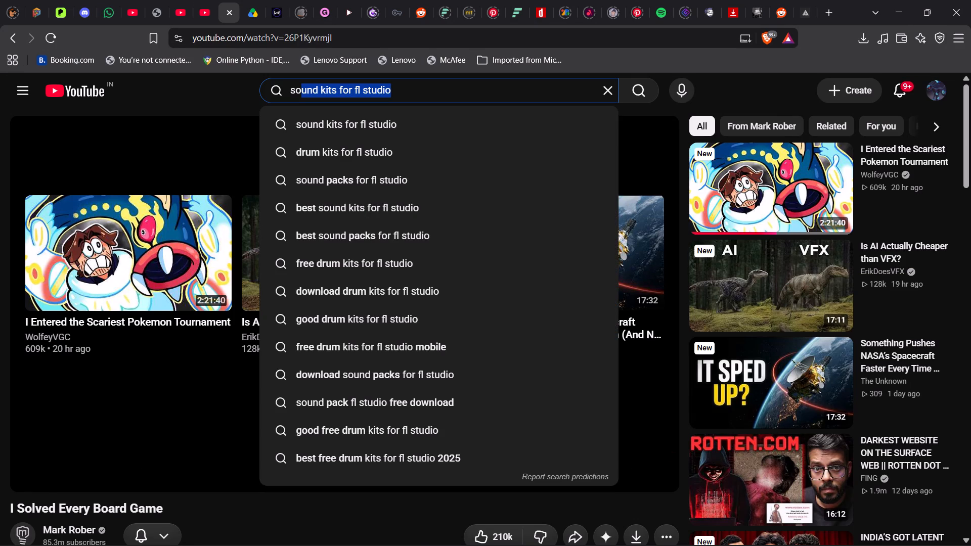
text(sli)
text(cing a sound in)
key(space)
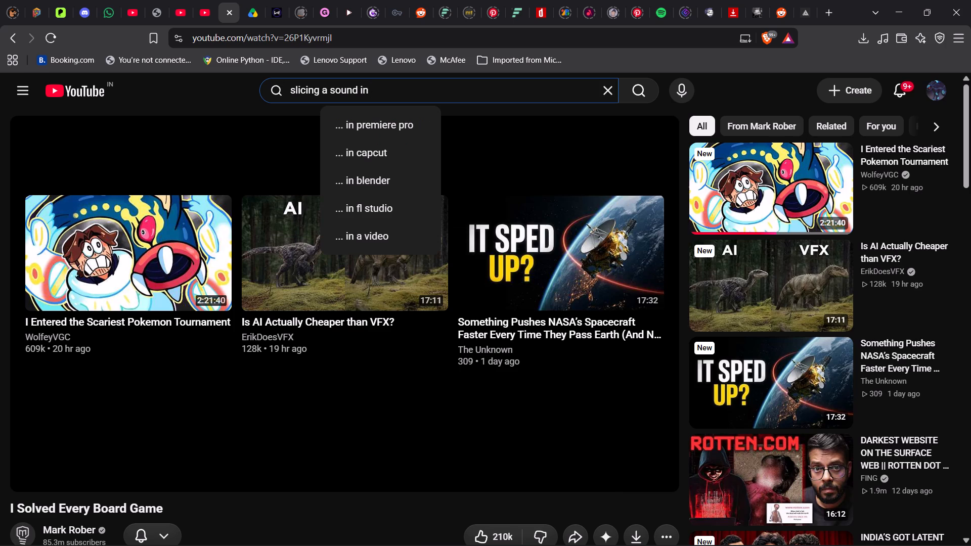
text(fl studio)
key(Return)
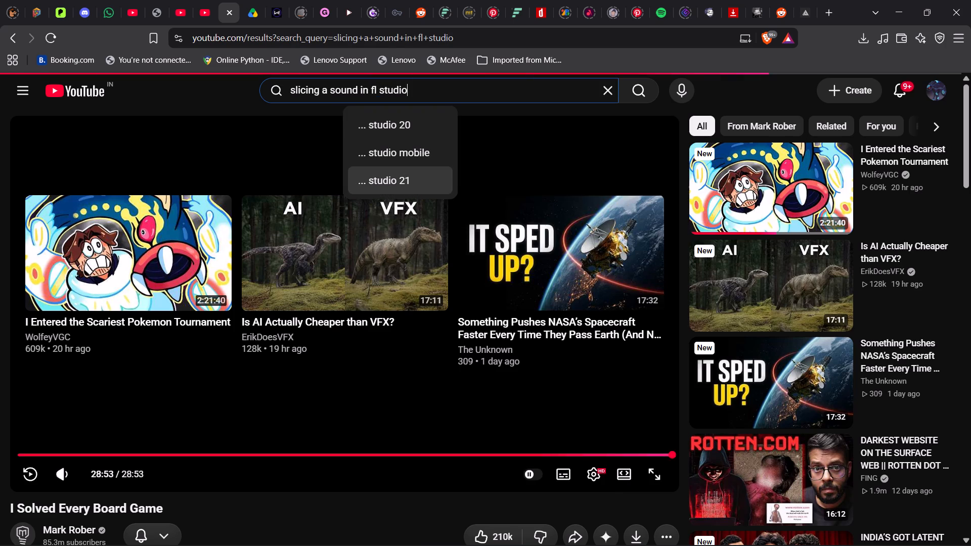
Open the video "FL Studio: How to Cut Audio" from the search results.
scroll(414, 341, down, 3)
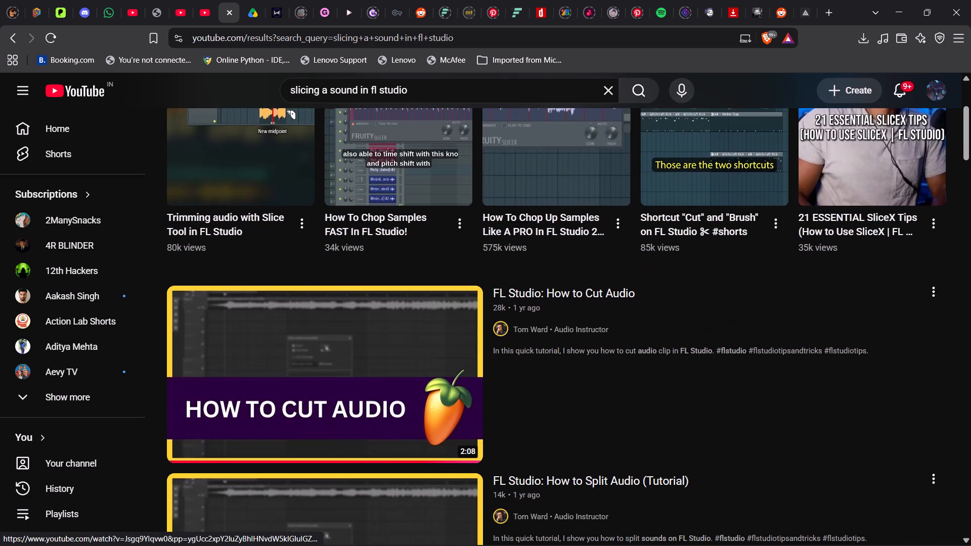
click(391, 355)
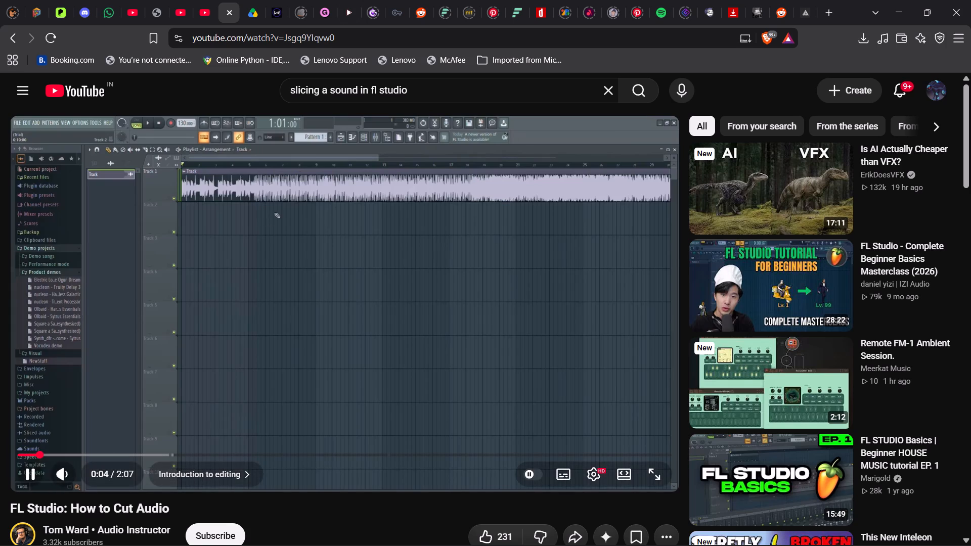
Watch the tutorial's "Introduction to editing" chapter at 2x speed and skip ahead 5 seconds.
key(space)
key(space)
key(space)
key(space)
key(space)
key(space)
key(space)
key(space)
key(space)
key(space)
key(space)
key(space)
key(space)
key(space)
key(space)
key(space)
key(space)
key(space)
key(space)
key(space)
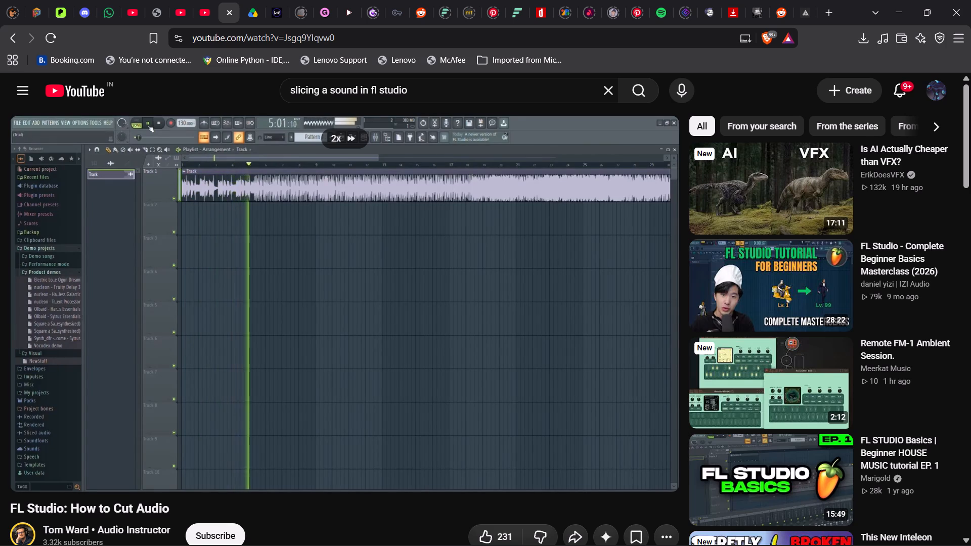
scroll(309, 320, down, 1)
key(Right)
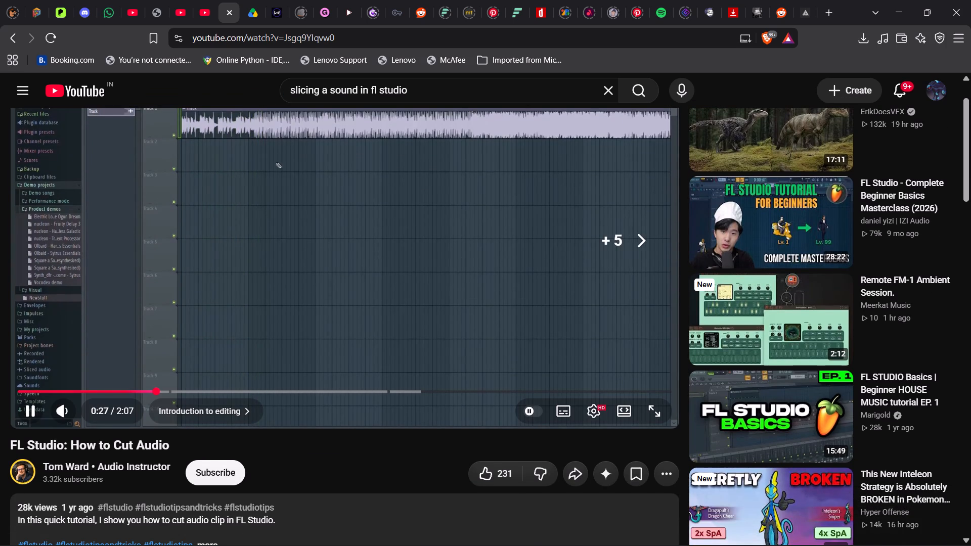
Watch the start of the tutorial's "Extracting audio stems" chapter at 2x speed.
scroll(309, 320, up, 4)
click(312, 321)
key(space)
key(space)
key(space)
key(space)
key(space)
key(space)
key(space)
key(space)
key(space)
key(space)
key(space)
key(space)
key(space)
key(space)
key(space)
key(space)
key(space)
key(space)
key(space)
key(space)
key(space)
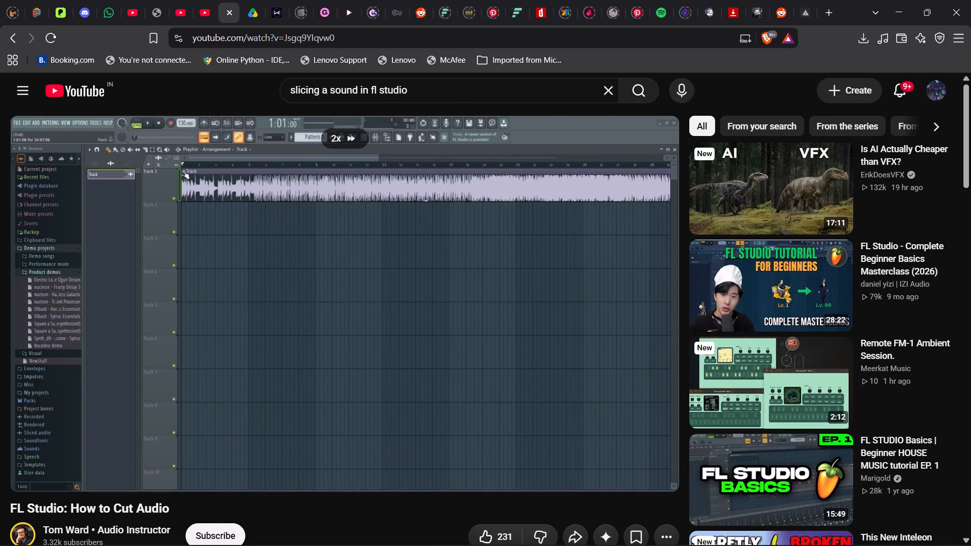
Skip ahead to the "Cutting and refining audio" chapter at about 1:12 and watch it at 2x speed.
key(Right)
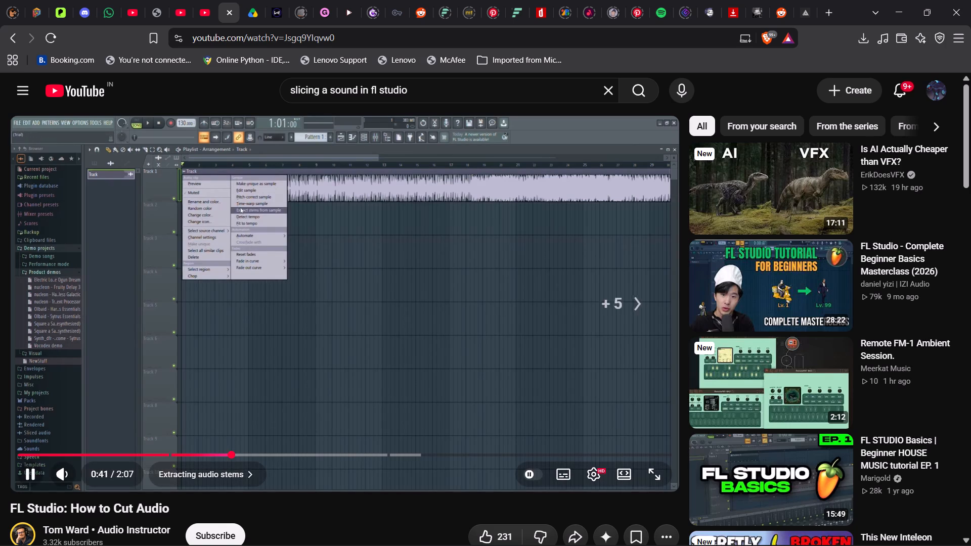
key(Right)
key(Right)
key(Right)
key(Right)
key(Right)
key(Right)
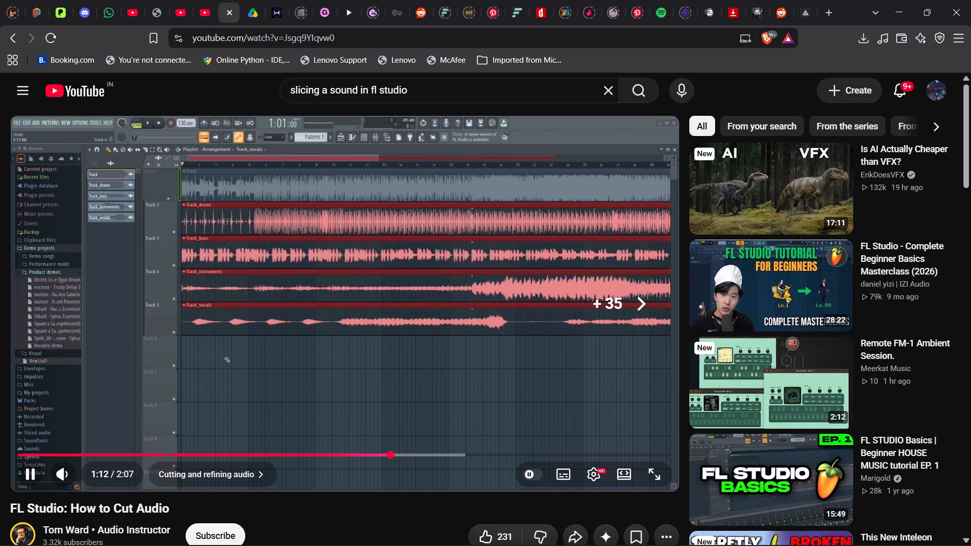
key(space)
key(space)
key(space)
key(space)
key(space)
key(space)
key(space)
key(space)
key(space)
key(space)
key(space)
key(space)
key(space)
key(space)
key(space)
key(space)
key(space)
key(space)
key(space)
key(space)
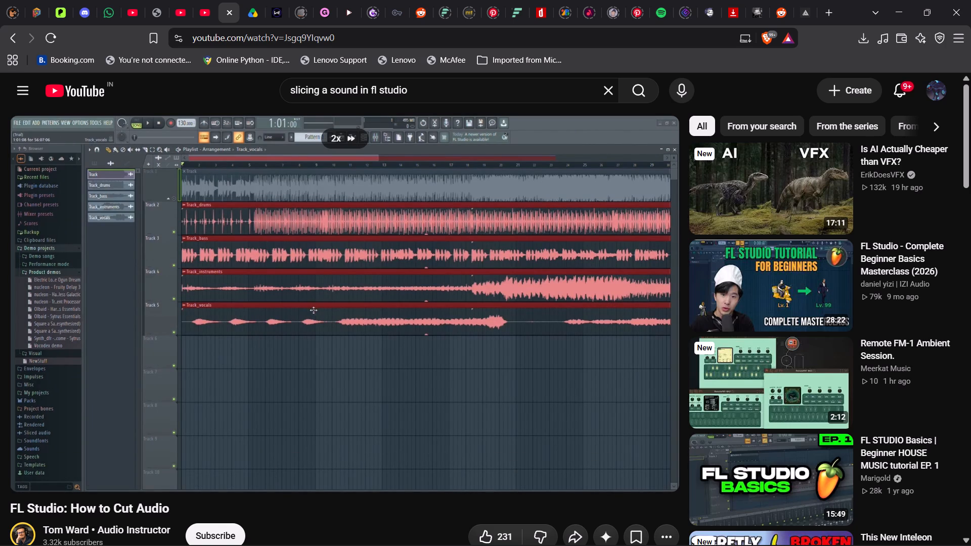
Skip 10 seconds further and watch the slicing demonstration at 2x speed, pausing once only one bass slice is left.
key(Right)
key(Right)
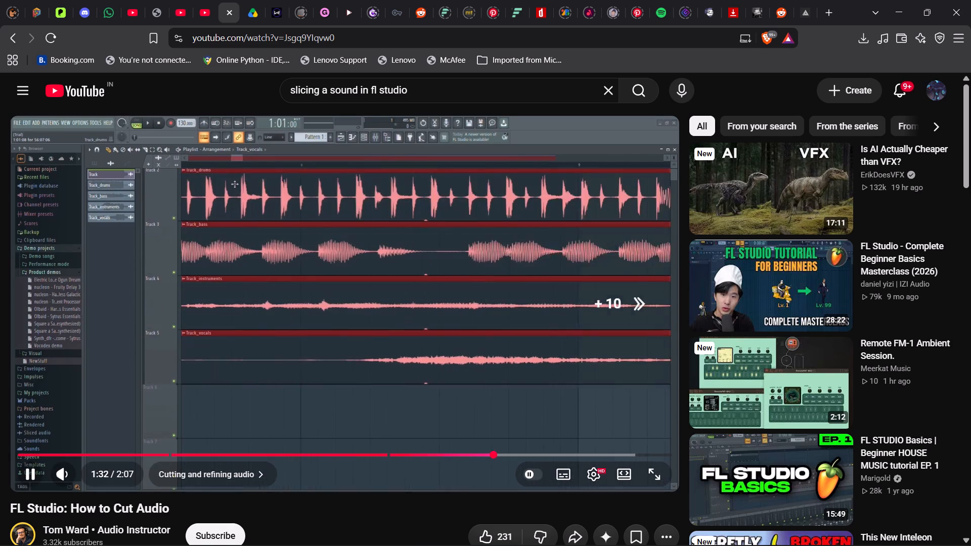
key(space)
key(space)
key(space)
key(space)
key(space)
key(space)
key(space)
key(space)
key(space)
key(space)
key(space)
key(space)
key(space)
key(space)
key(space)
key(space)
key(space)
key(space)
key(space)
key(space)
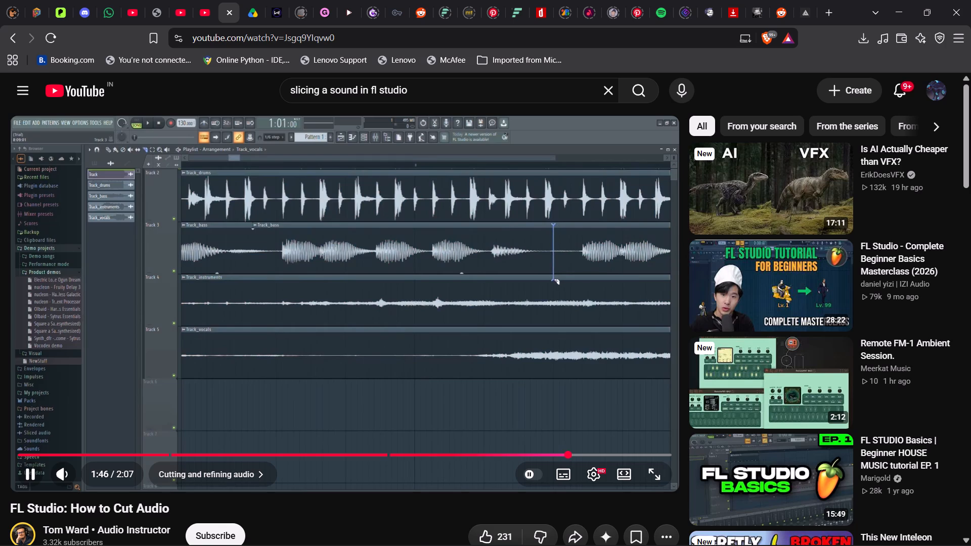
key(space)
key(space)
key(space)
key(space)
key(space)
key(space)
key(space)
key(space)
key(space)
key(space)
key(space)
key(space)
key(space)
key(space)
key(space)
key(space)
key(space)
key(space)
key(space)
key(space)
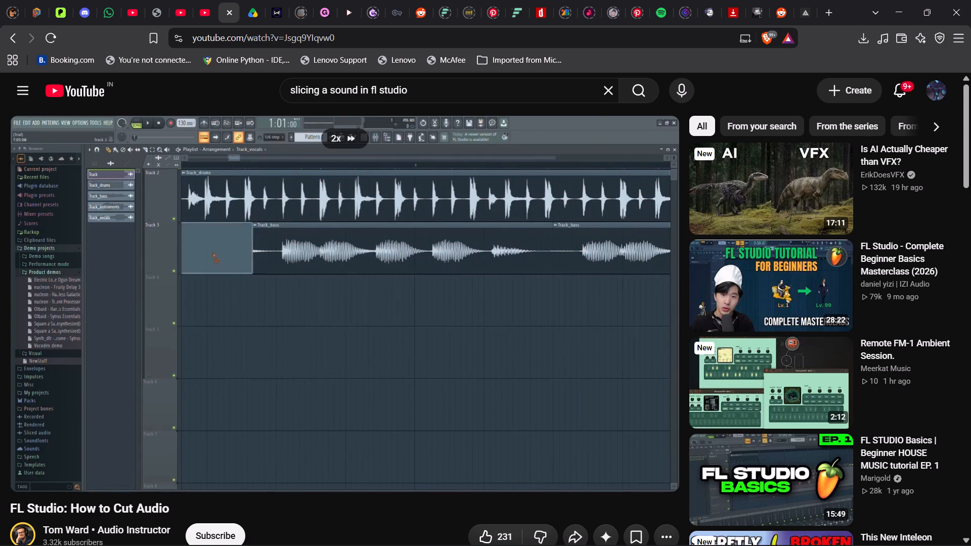
key(space)
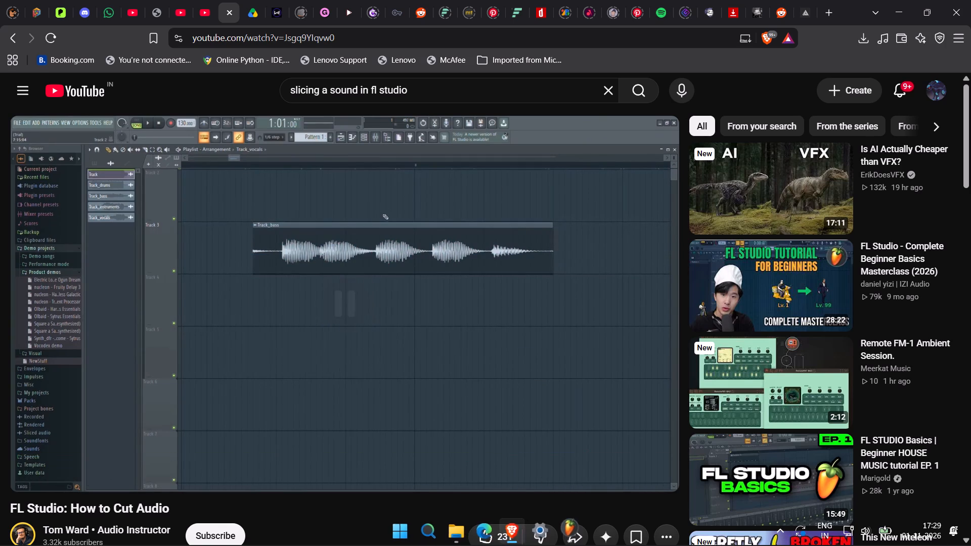
Switch back to FL Studio and audition the stems repeatedly from 5:05.
click(562, 531)
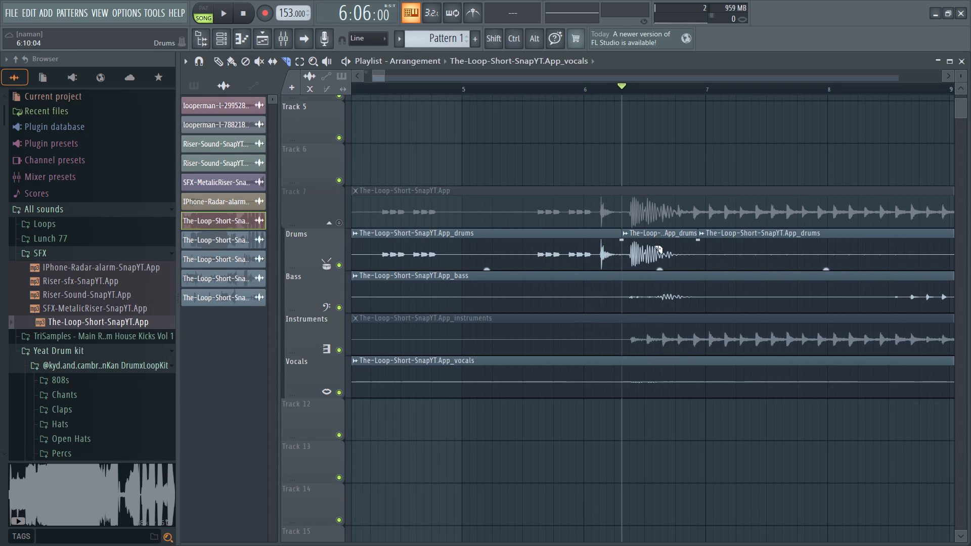
drag(617, 86, 593, 93)
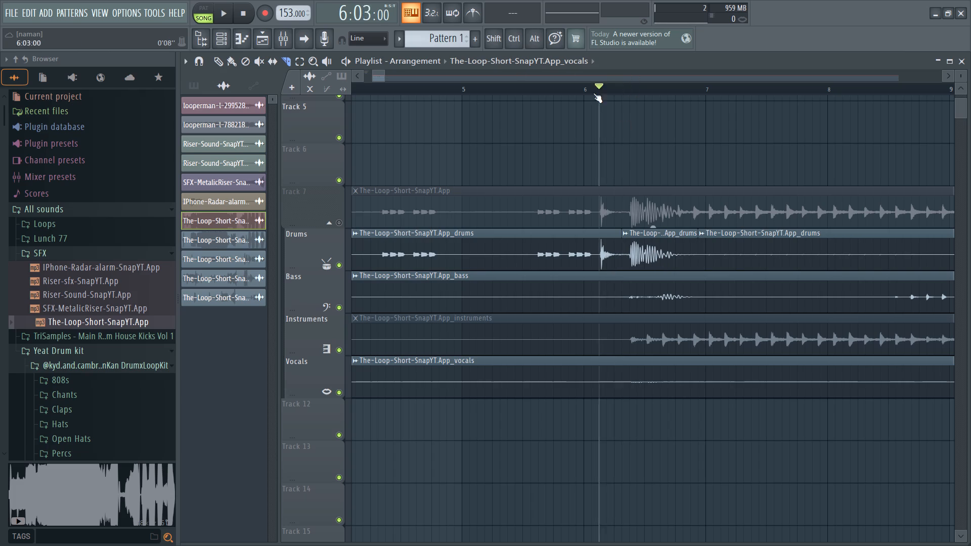
drag(593, 93, 494, 112)
key(space)
key(space)
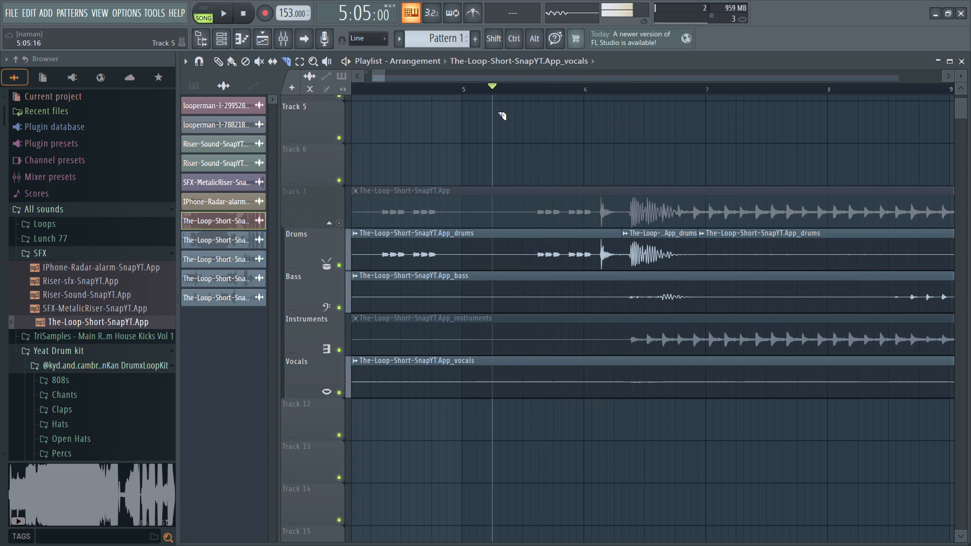
key(space)
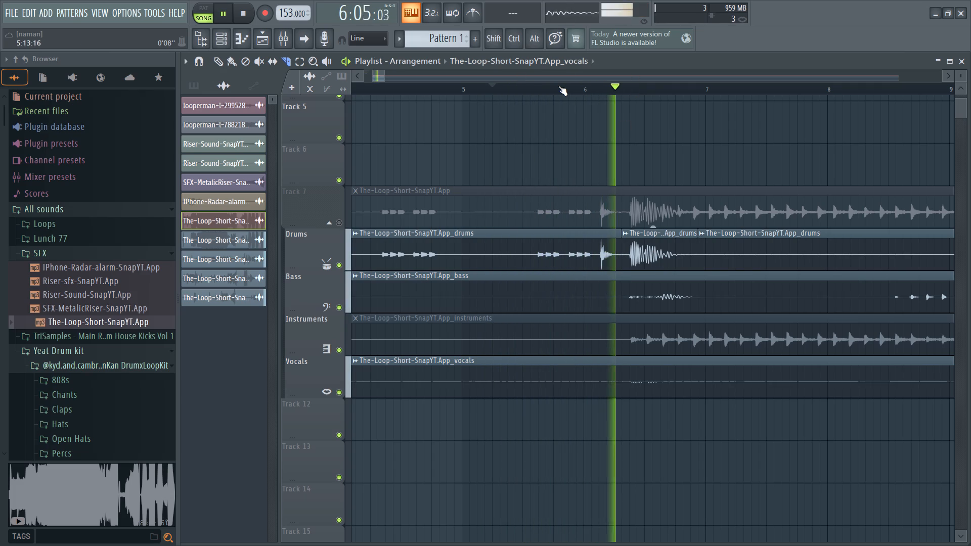
key(space)
key(space)
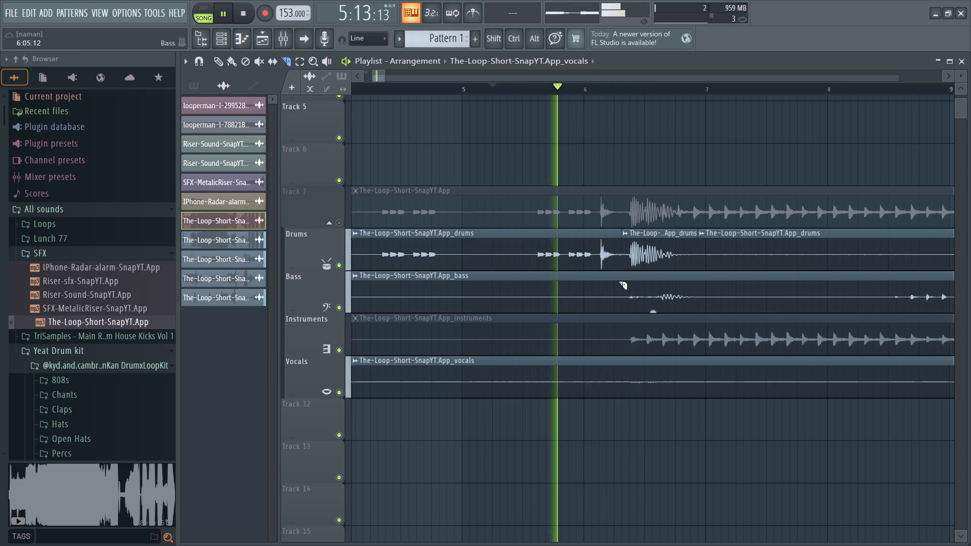
key(space)
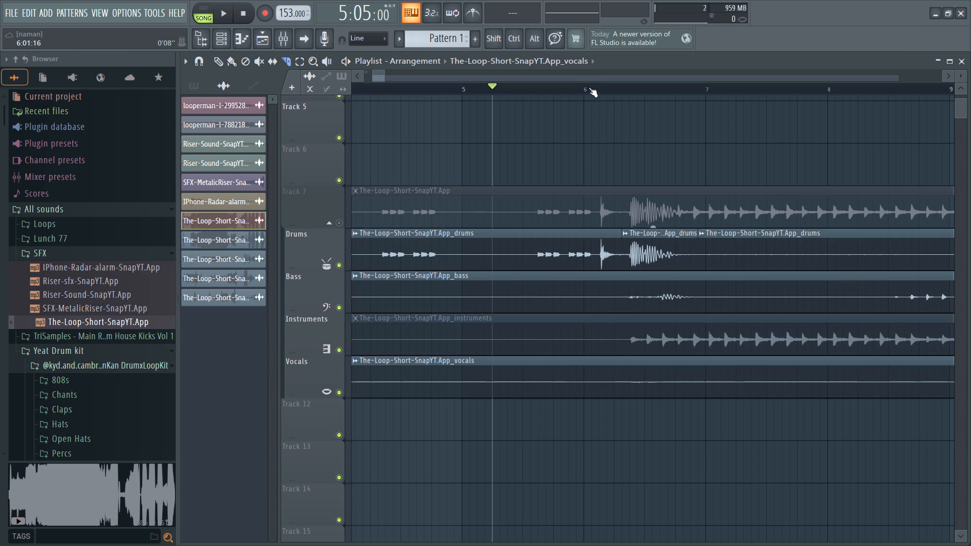
Audition the short drum hit just after bar 6 by playing the stems repeatedly from 6:03.
drag(588, 88, 599, 93)
key(space)
key(space)
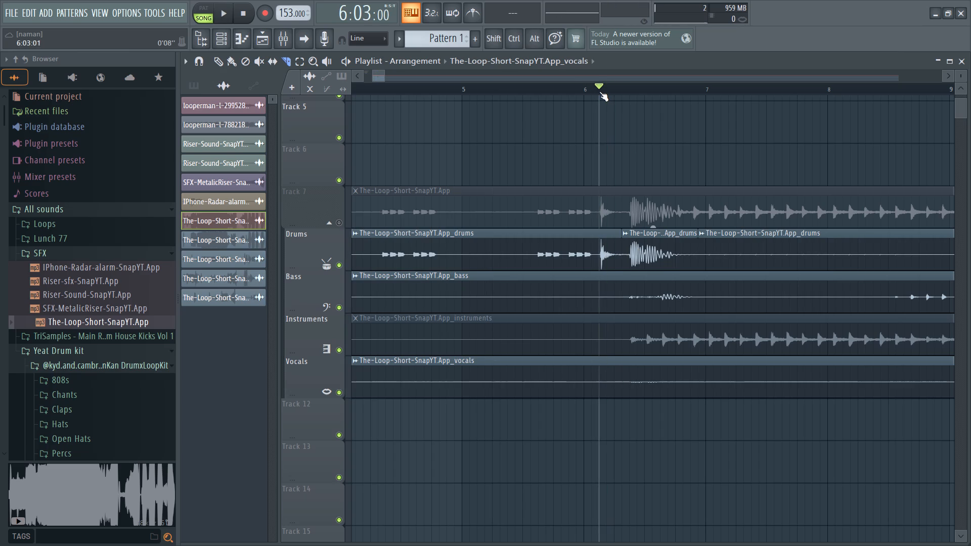
key(space)
key(space)
key(space)
key(space)
key(space)
key(space)
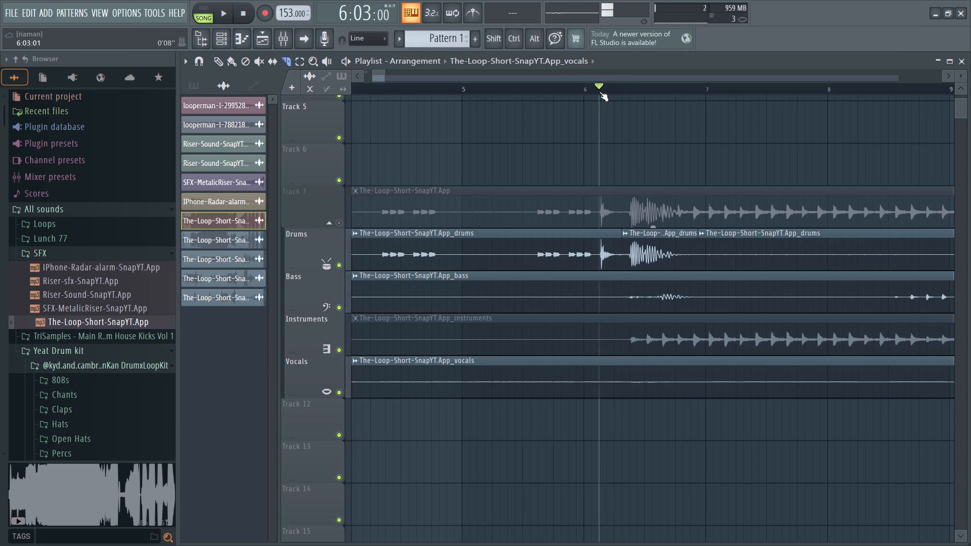
key(space)
key(space)
key(space)
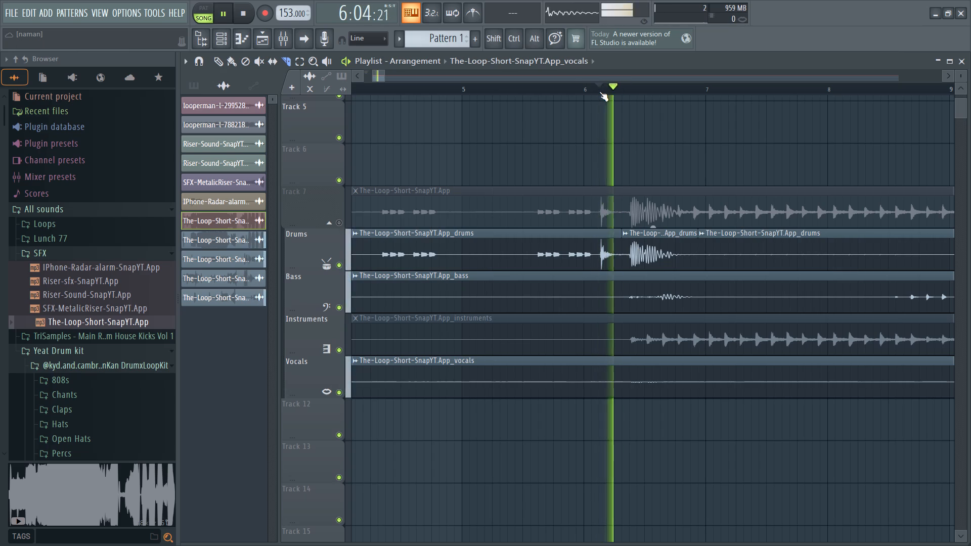
key(space)
key(space)
key(space)
key(space)
key(space)
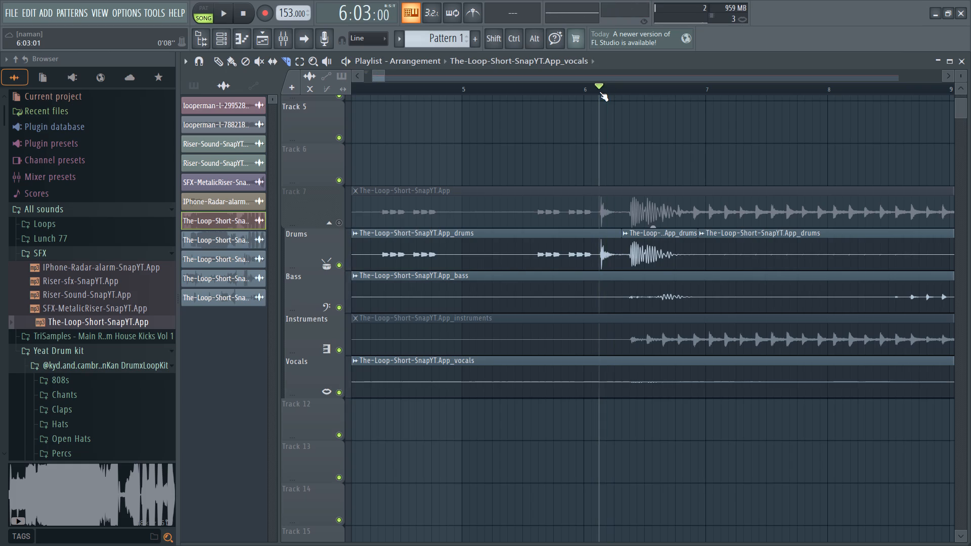
key(space)
key(space)
key(space)
key(space)
key(space)
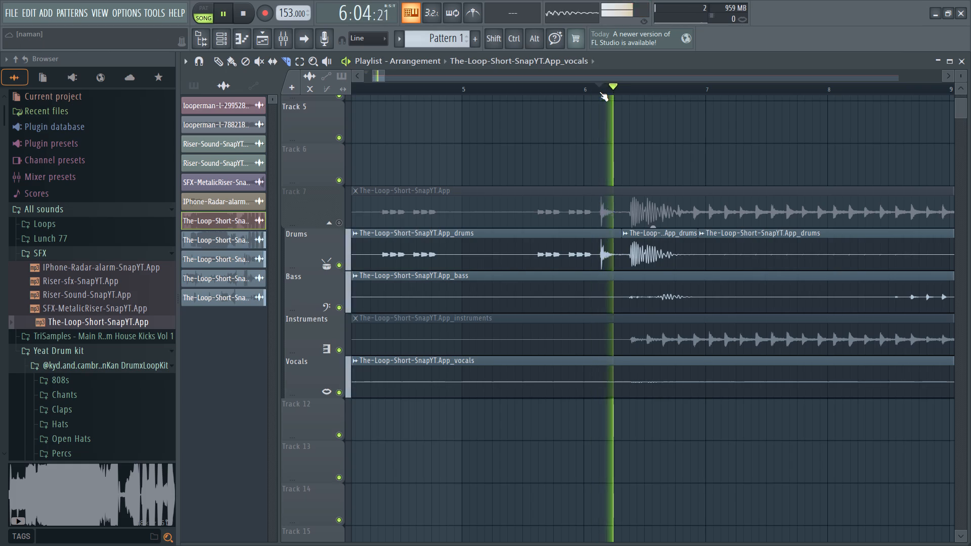
key(space)
Try to toggle the Vocals and Bass tracks individually and audition the stems from 6:03 for comparison.
right_click(347, 379)
key(space)
key(space)
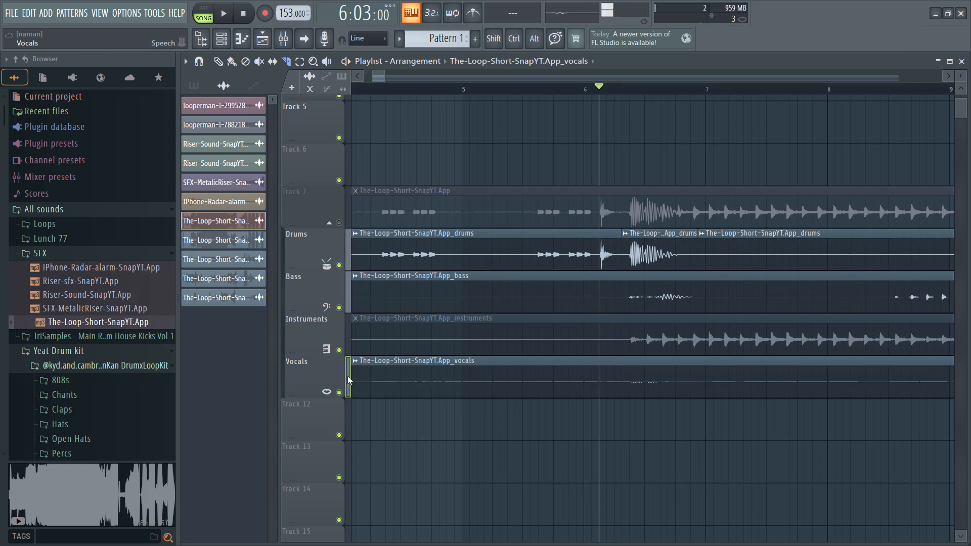
click(596, 91)
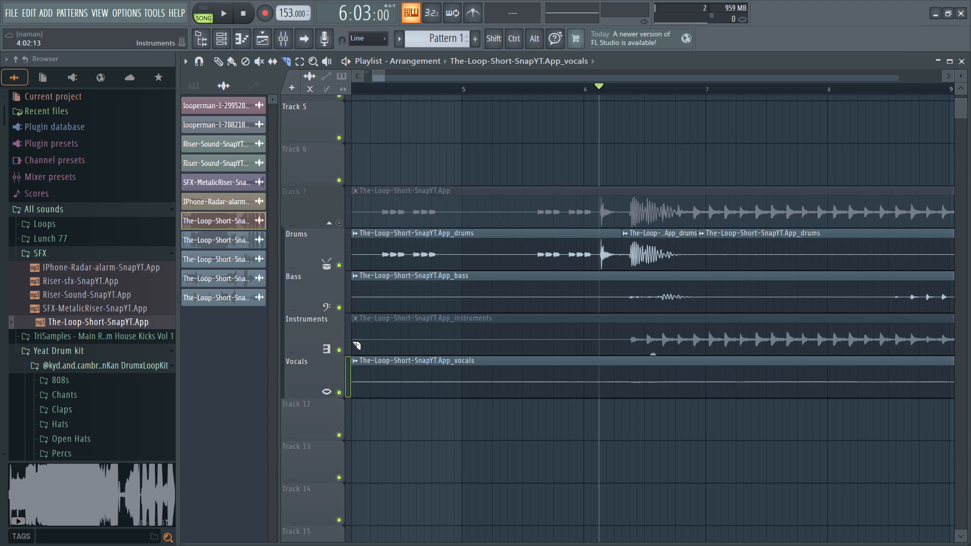
right_click(348, 294)
key(space)
key(space)
key(space)
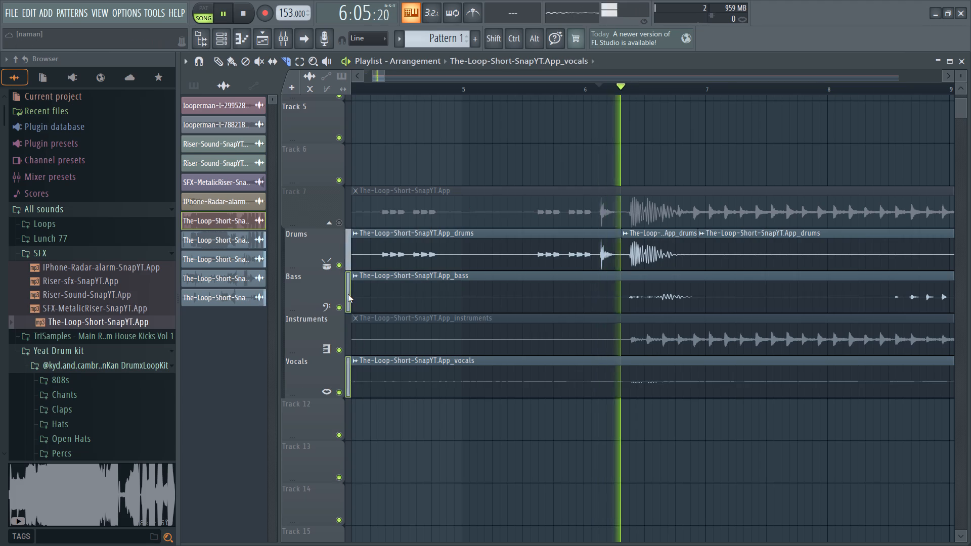
key(space)
Try toggling the Bass, Vocals and Instruments tracks and replay the drum hit from 6:03 several times.
right_click(348, 294)
right_click(346, 366)
right_click(347, 342)
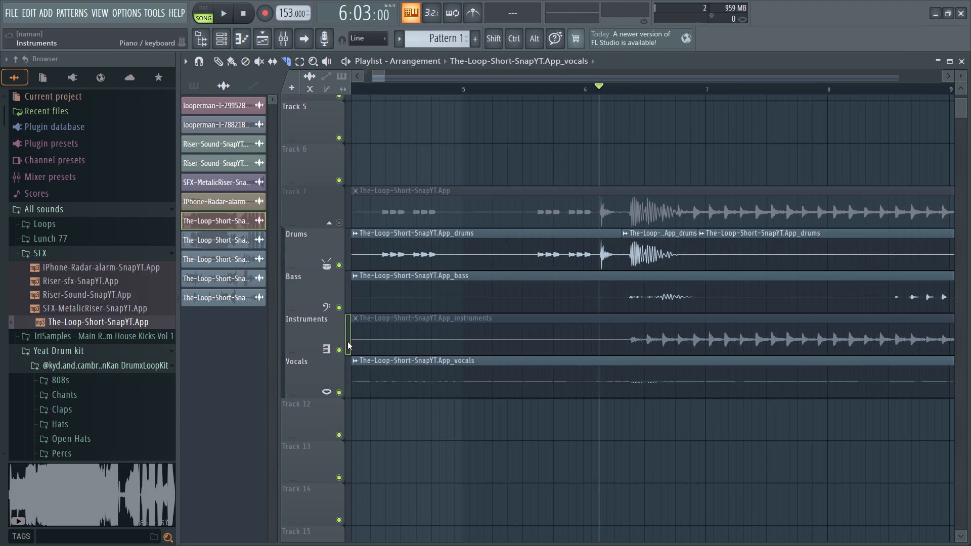
right_click(347, 342)
right_click(347, 342)
right_click(347, 342)
key(space)
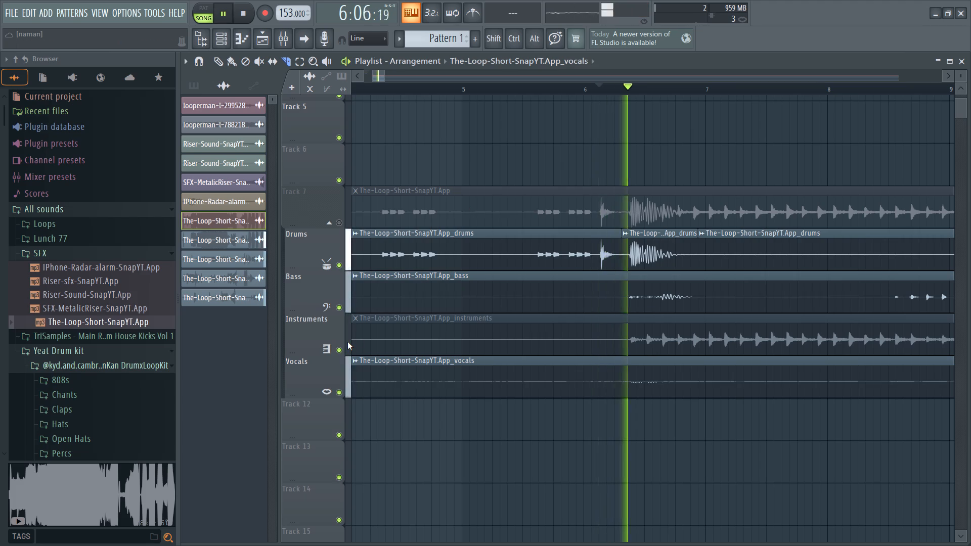
key(space)
key(space)
key(space)
key(space)
key(space)
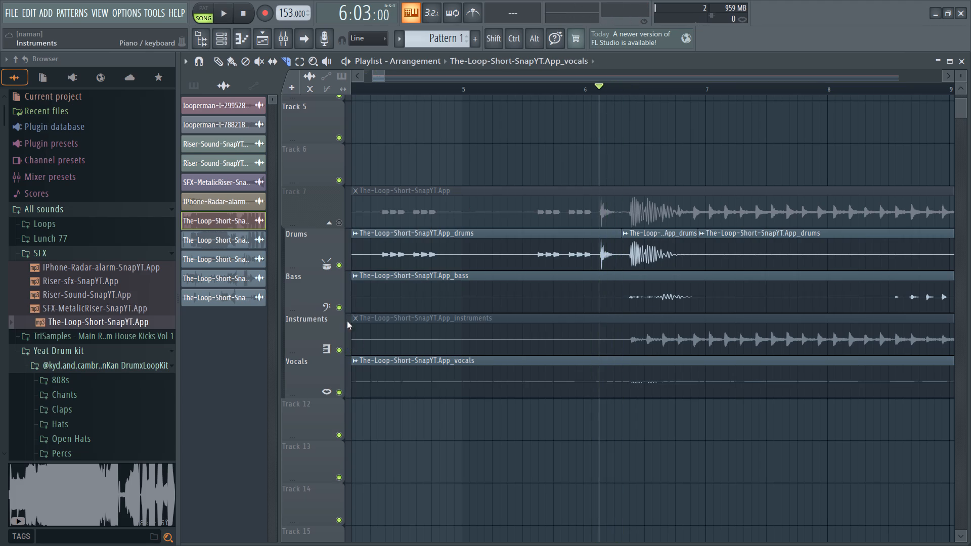
right_click(348, 304)
key(space)
key(space)
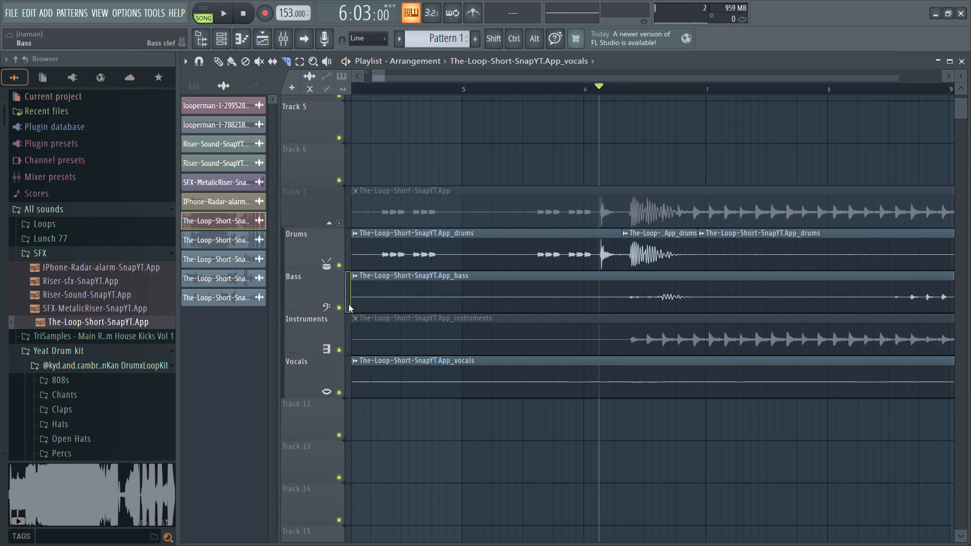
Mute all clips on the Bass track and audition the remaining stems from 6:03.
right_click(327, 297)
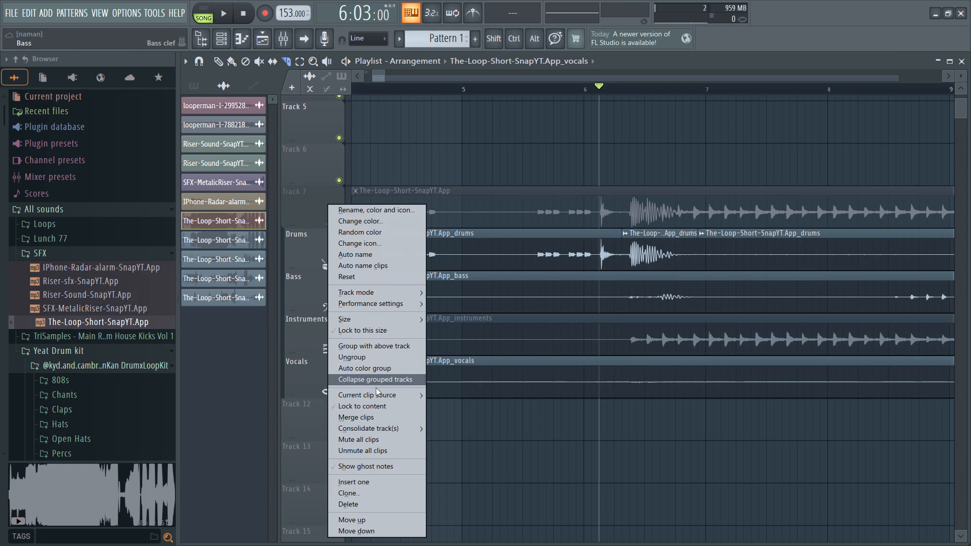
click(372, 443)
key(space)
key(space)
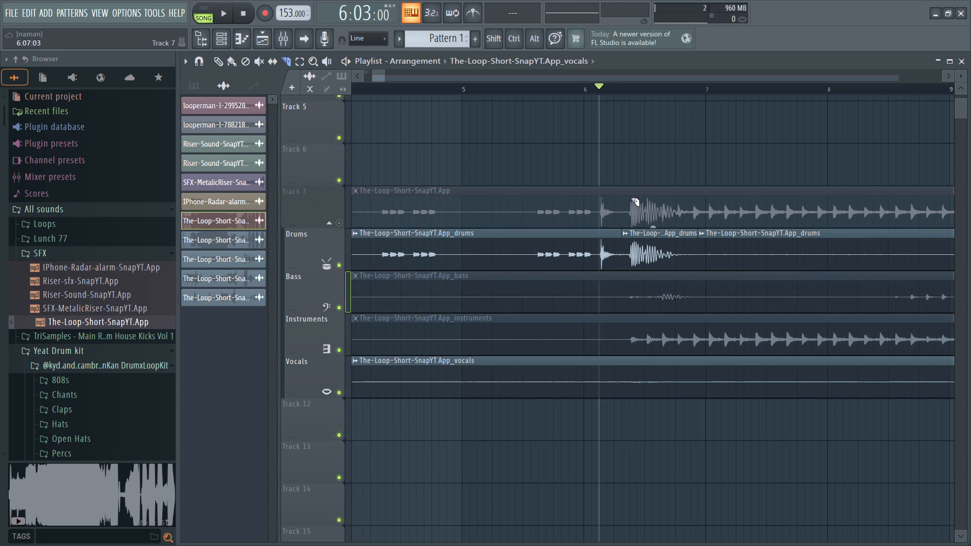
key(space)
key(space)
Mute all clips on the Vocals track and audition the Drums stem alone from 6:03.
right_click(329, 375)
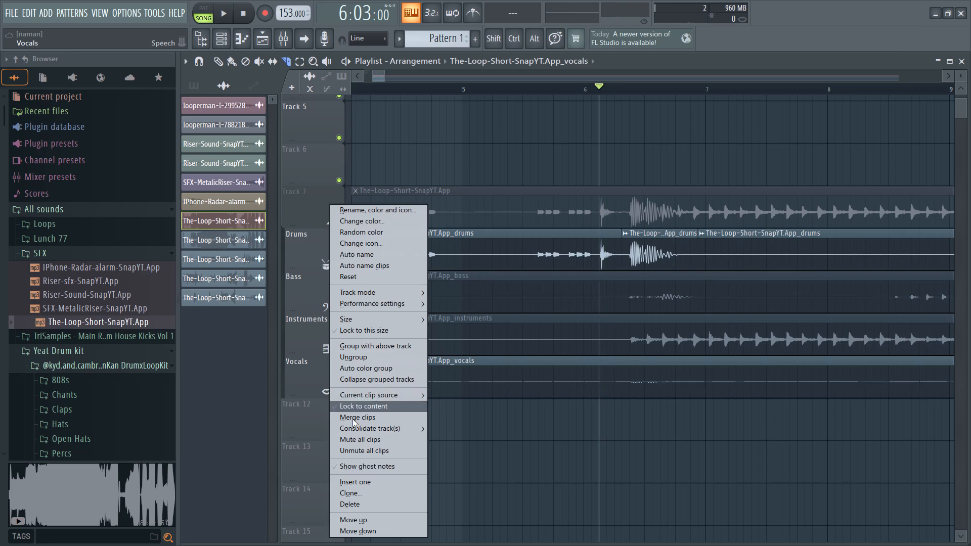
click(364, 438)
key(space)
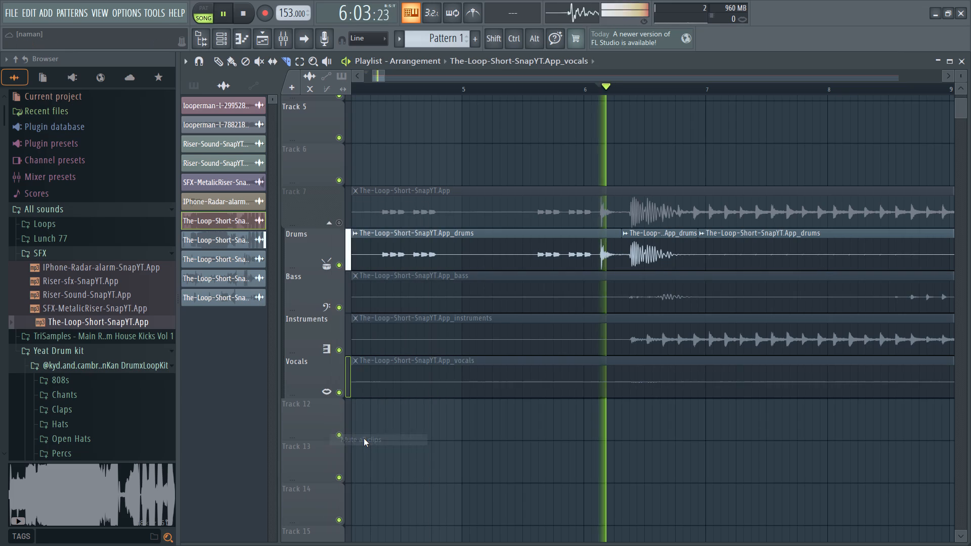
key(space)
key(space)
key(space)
Unmute all clips on the Vocals, Instruments and Bass tracks.
right_click(321, 373)
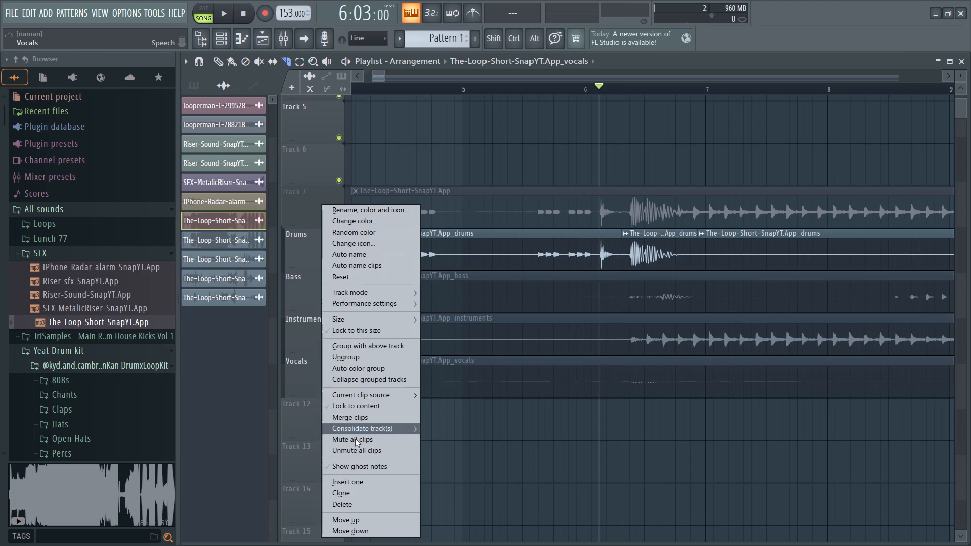
click(355, 451)
right_click(334, 330)
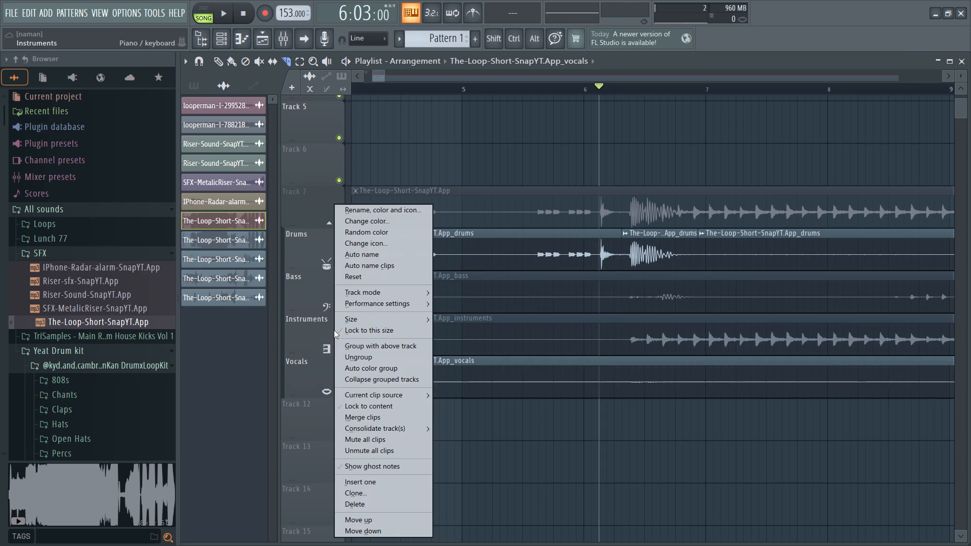
click(353, 453)
right_click(325, 294)
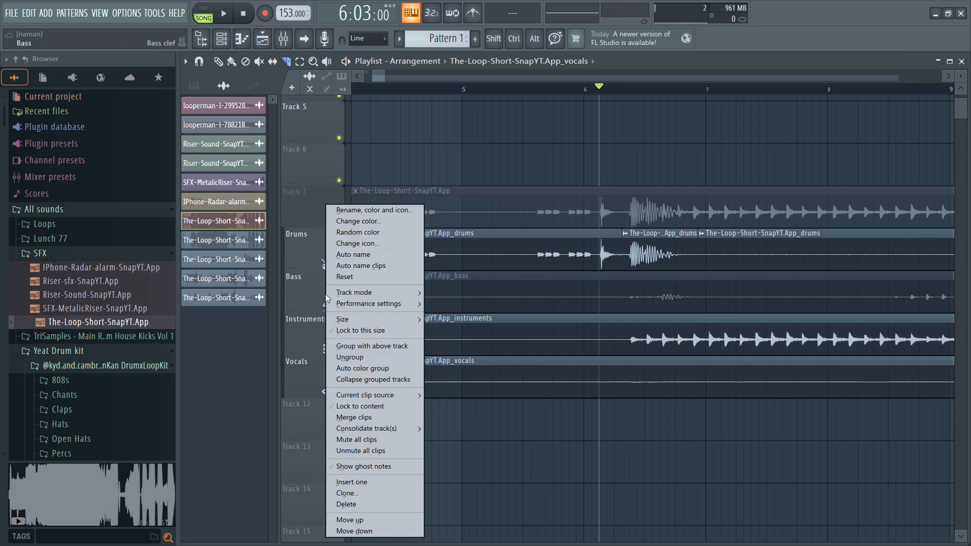
click(360, 454)
Audition all four stems together repeatedly from 6:03, listening to the drum hit and the section after it.
key(space)
key(space)
key(space)
key(space)
key(space)
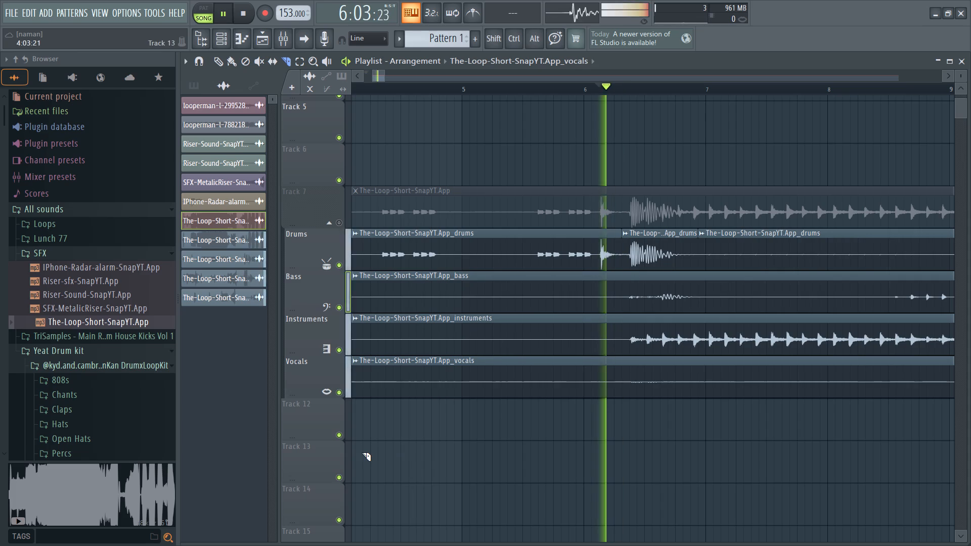
key(space)
key(space)
key(space)
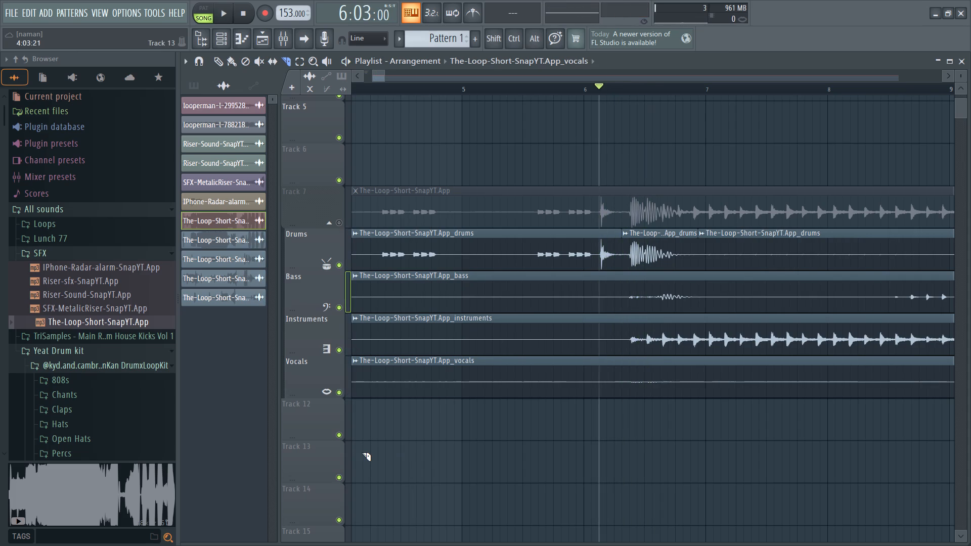
key(space)
key(space)
key(space)
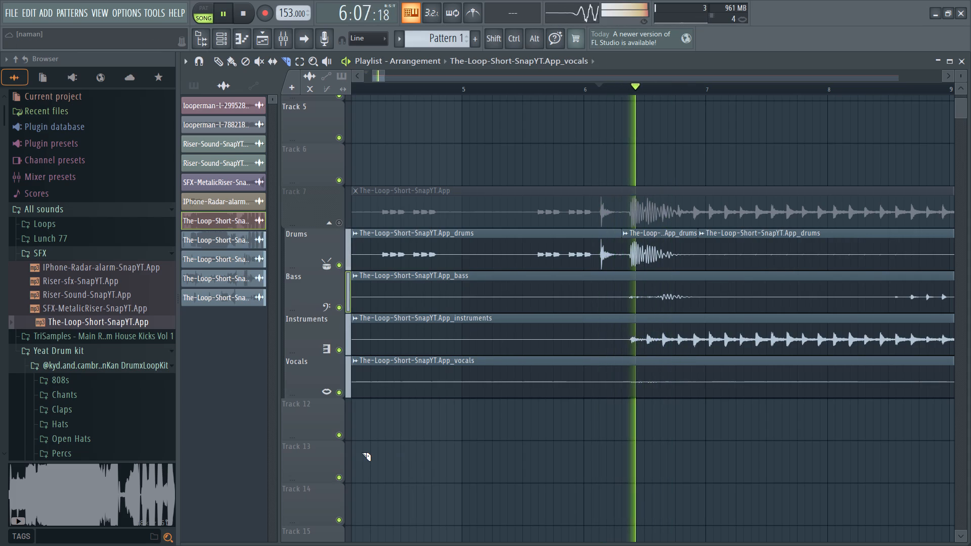
key(space)
key(space)
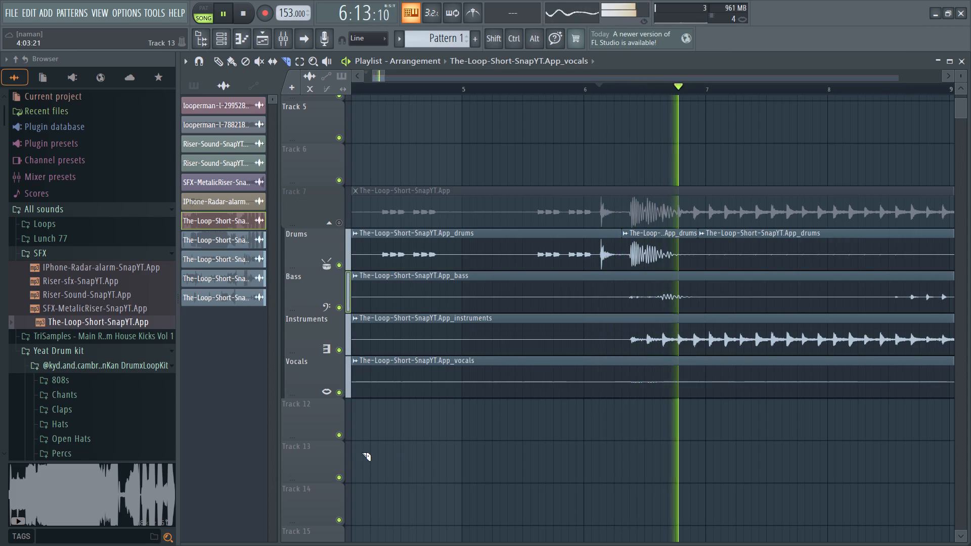
key(space)
key(space)
key(space)
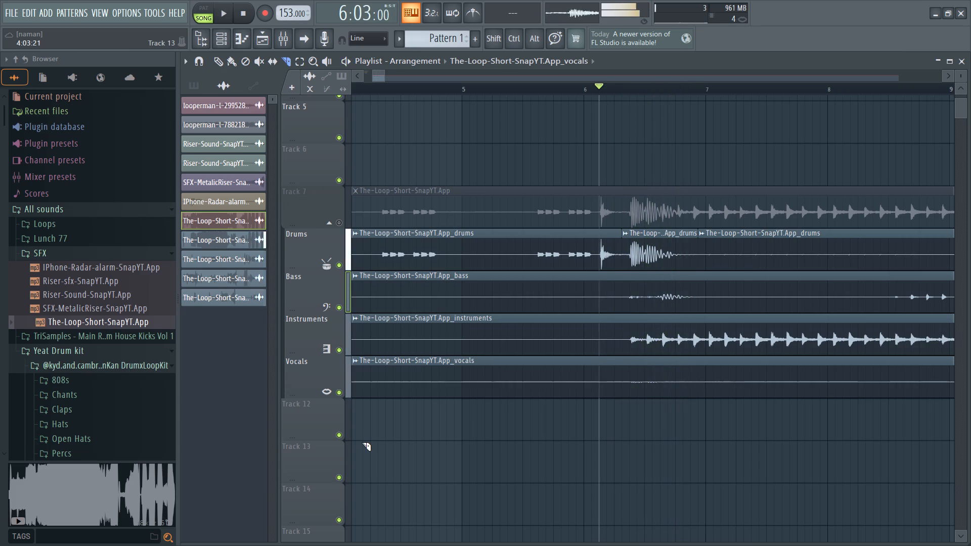
key(space)
key(space)
key(space)
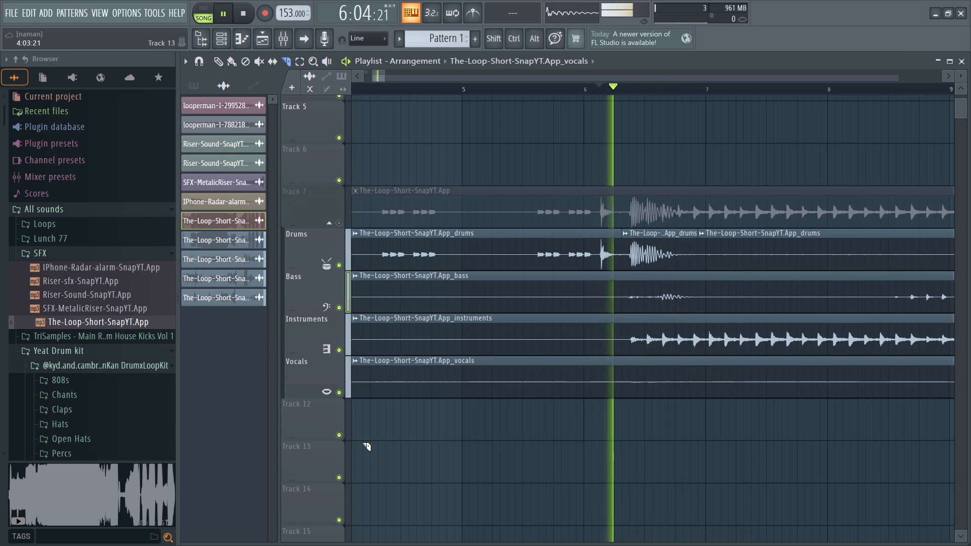
key(space)
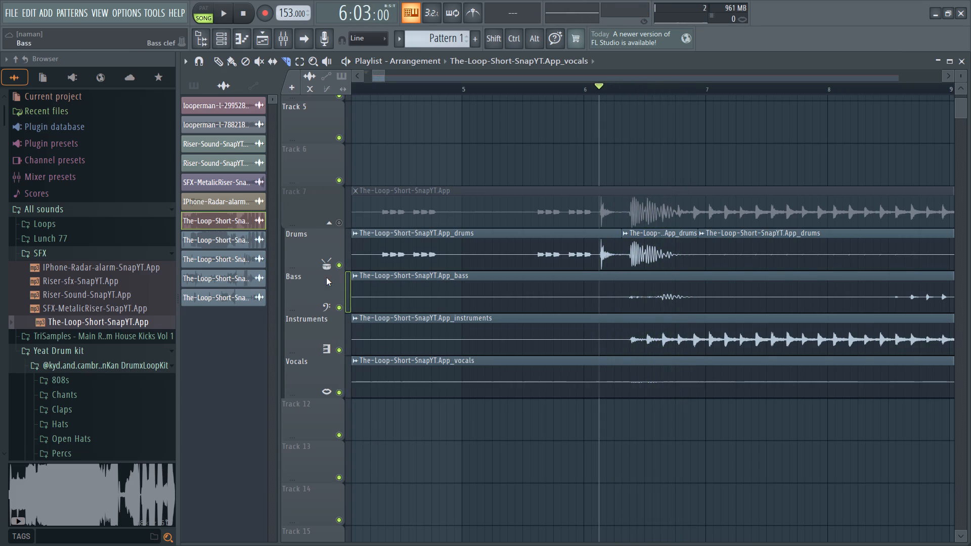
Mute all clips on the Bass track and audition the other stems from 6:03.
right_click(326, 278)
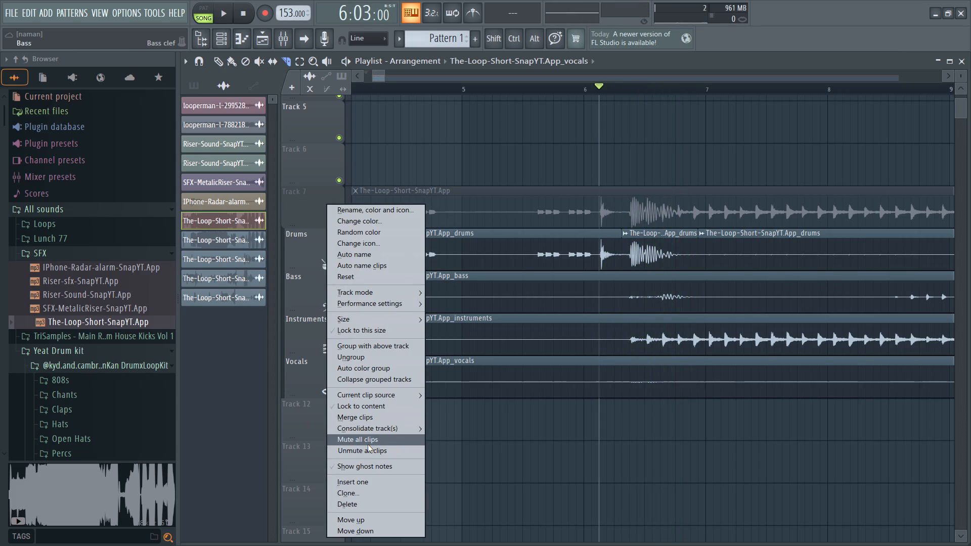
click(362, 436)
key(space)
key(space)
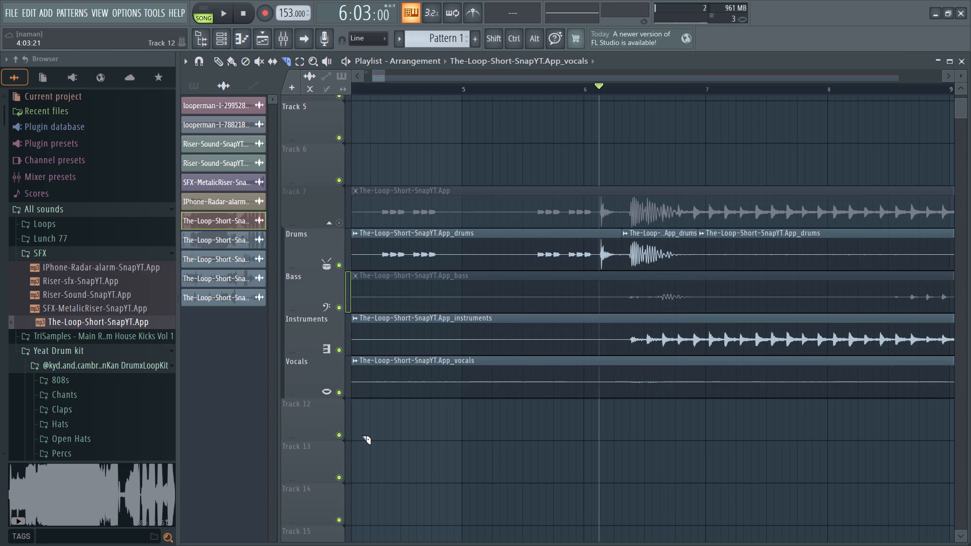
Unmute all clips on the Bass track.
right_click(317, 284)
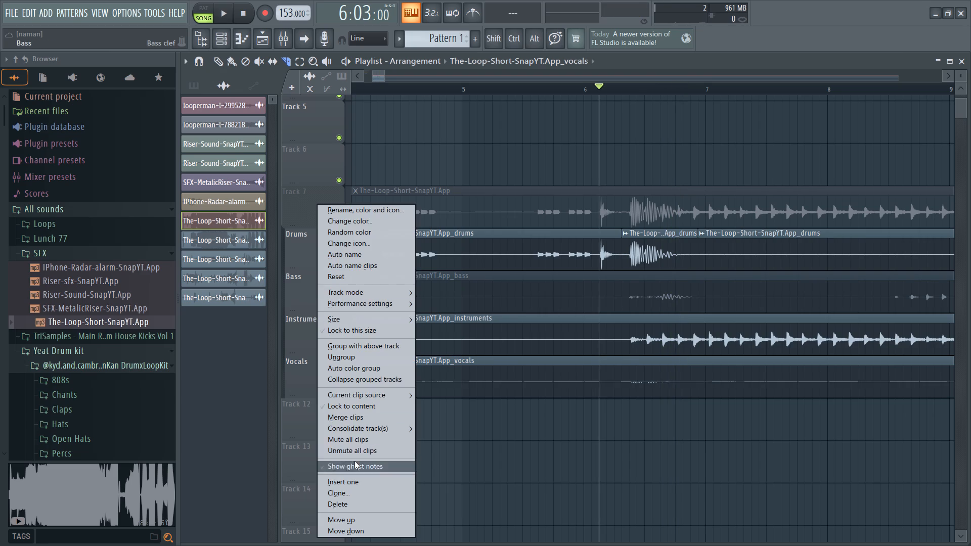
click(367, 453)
Play all four stems from 6:03 to about bar 10, and replay the opening hit.
key(space)
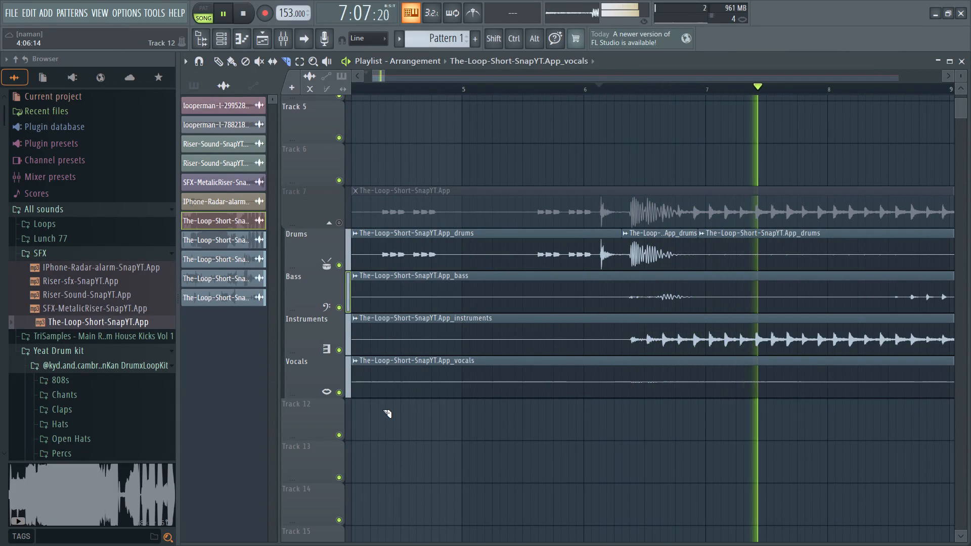
key(space)
key(space)
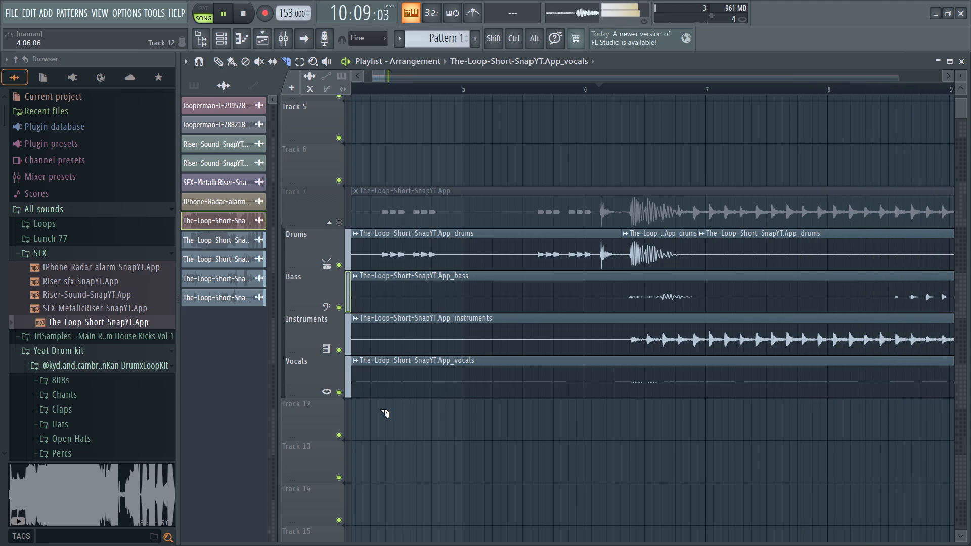
key(space)
key(space)
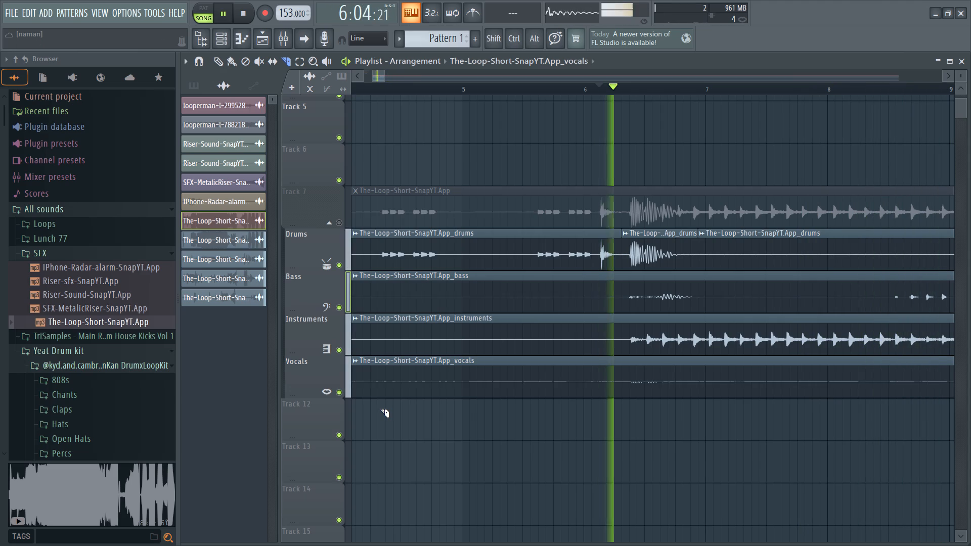
key(space)
Examine the stems between bars 6 and 11 and replay the section from 6:03 several times.
middle_drag(586, 458, 287, 450)
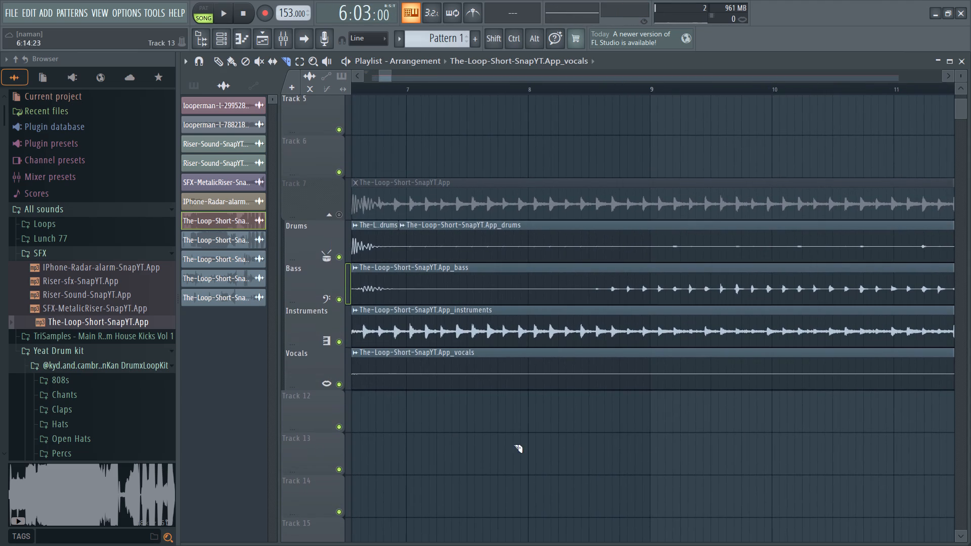
middle_drag(760, 430, 708, 453)
middle_drag(502, 457, 583, 457)
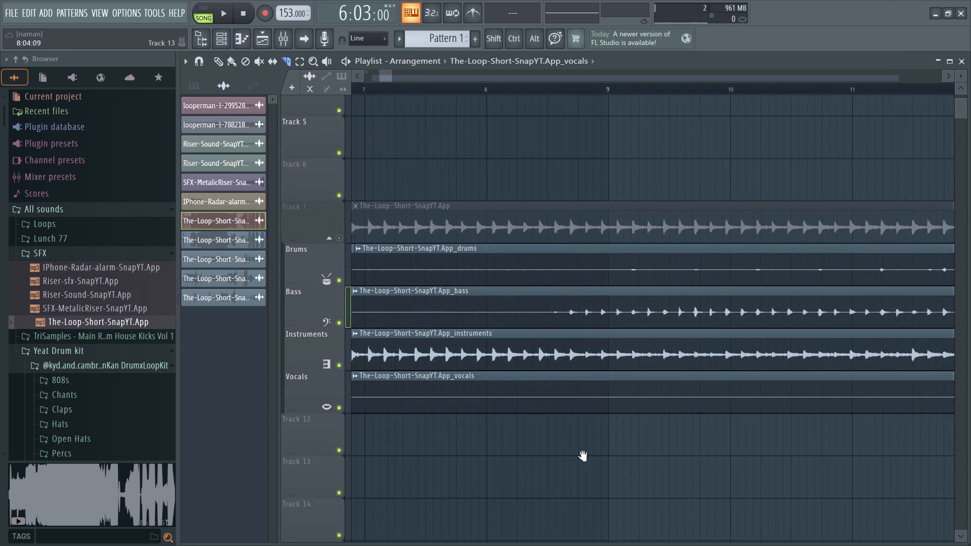
middle_drag(583, 457, 740, 434)
middle_drag(453, 464, 525, 453)
middle_drag(608, 452, 469, 452)
key(space)
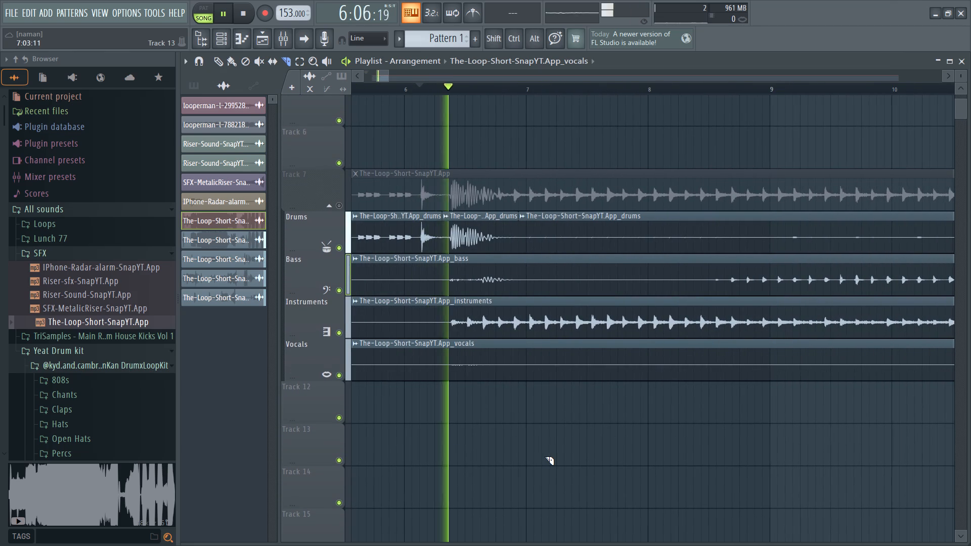
key(space)
key(space)
key(space)
key(space)
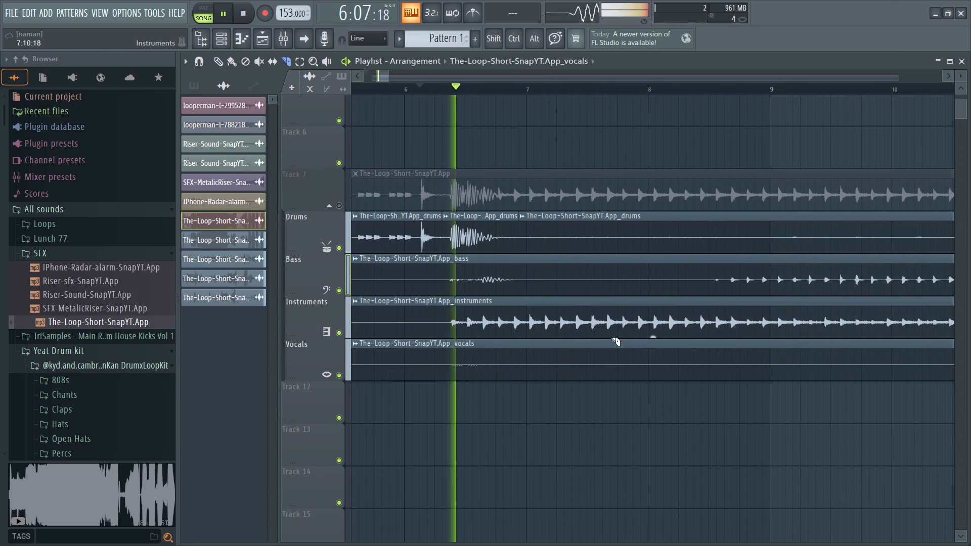
key(space)
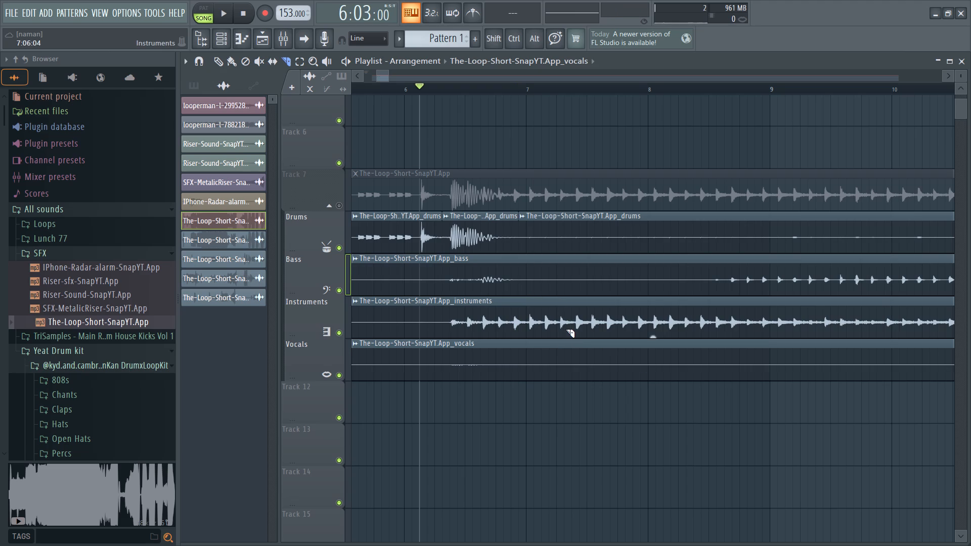
Set the snap to 1/6 step and slice the Instruments clip at 7:05:12 and two steps after it, around a single hit.
ctrl+scroll(560, 323, up, 14)
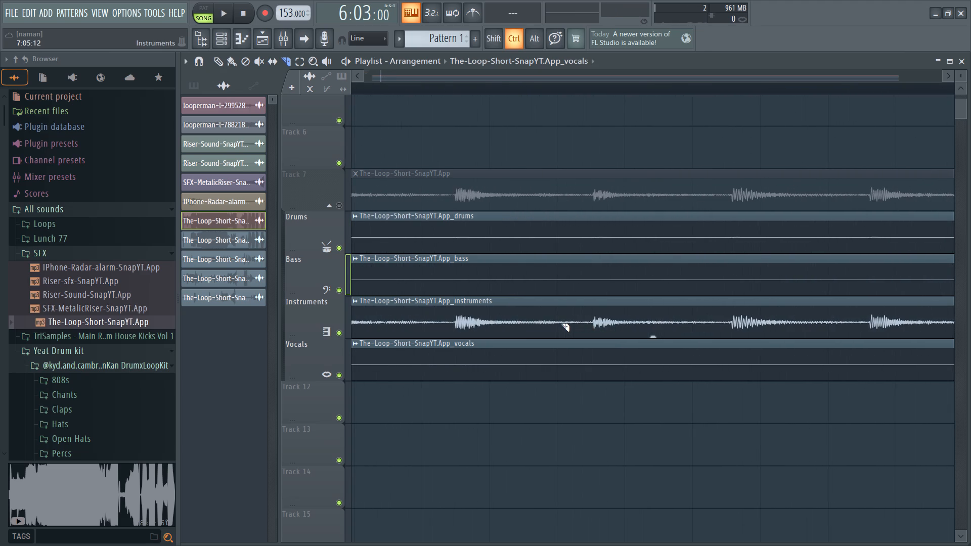
ctrl+scroll(560, 323, down, 2)
ctrl+scroll(560, 323, up, 4)
ctrl+scroll(560, 323, down, 3)
click(362, 44)
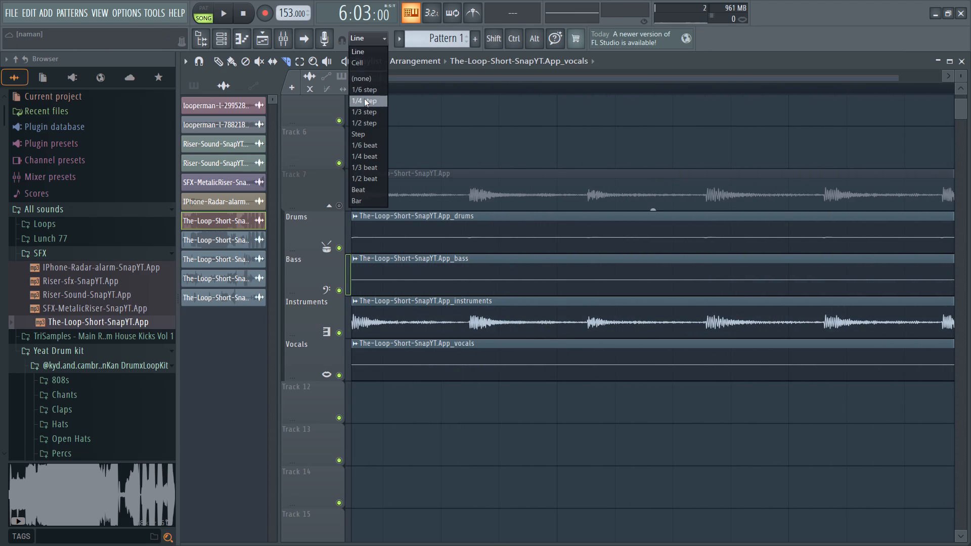
click(368, 95)
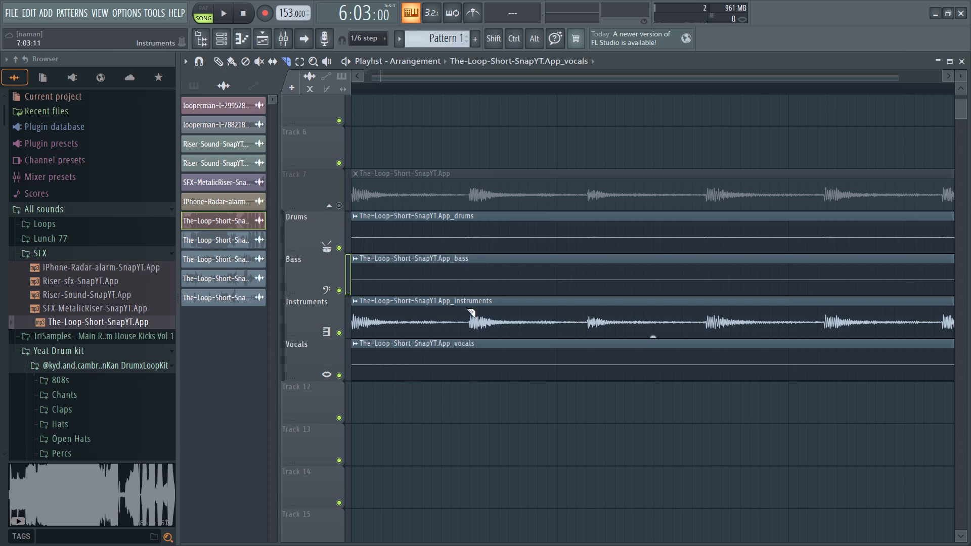
drag(466, 304, 467, 328)
drag(467, 328, 585, 337)
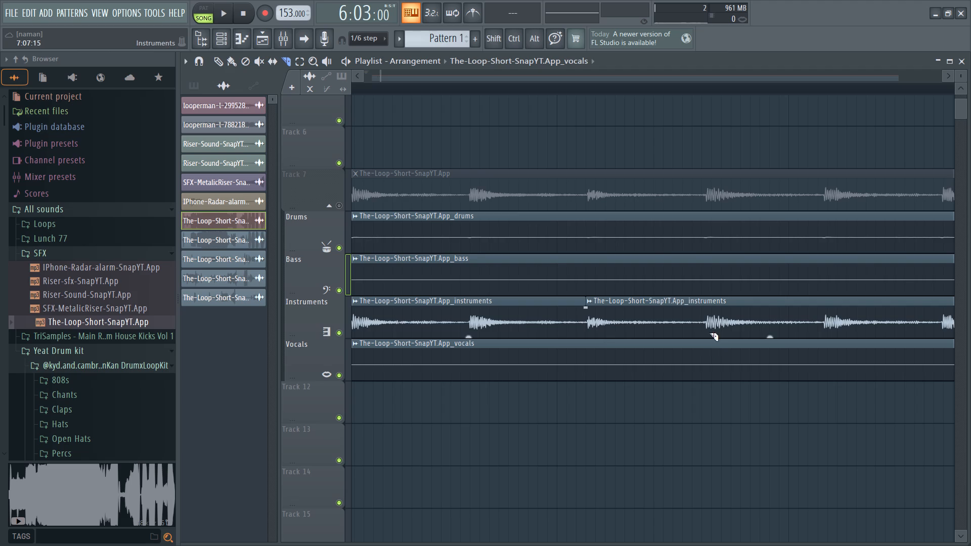
drag(671, 305, 708, 310)
drag(708, 310, 703, 308)
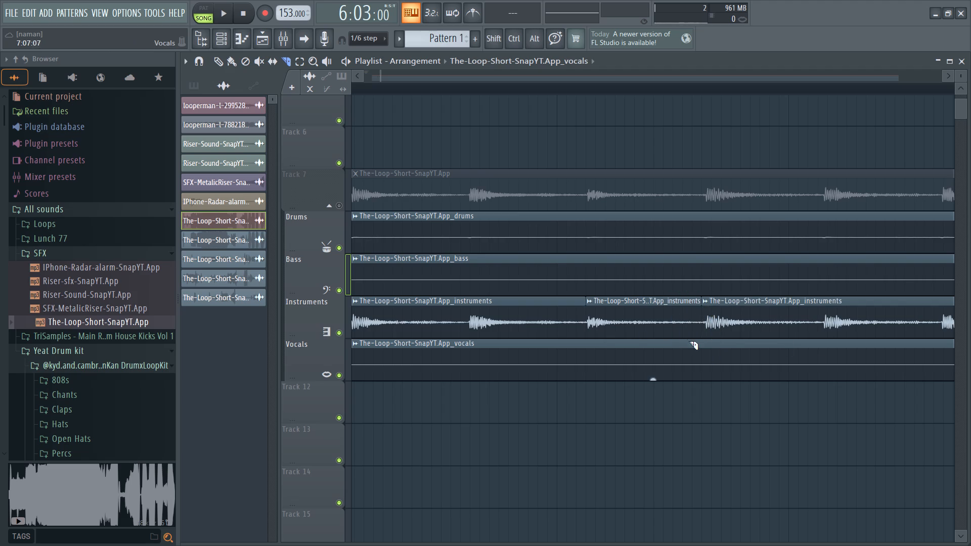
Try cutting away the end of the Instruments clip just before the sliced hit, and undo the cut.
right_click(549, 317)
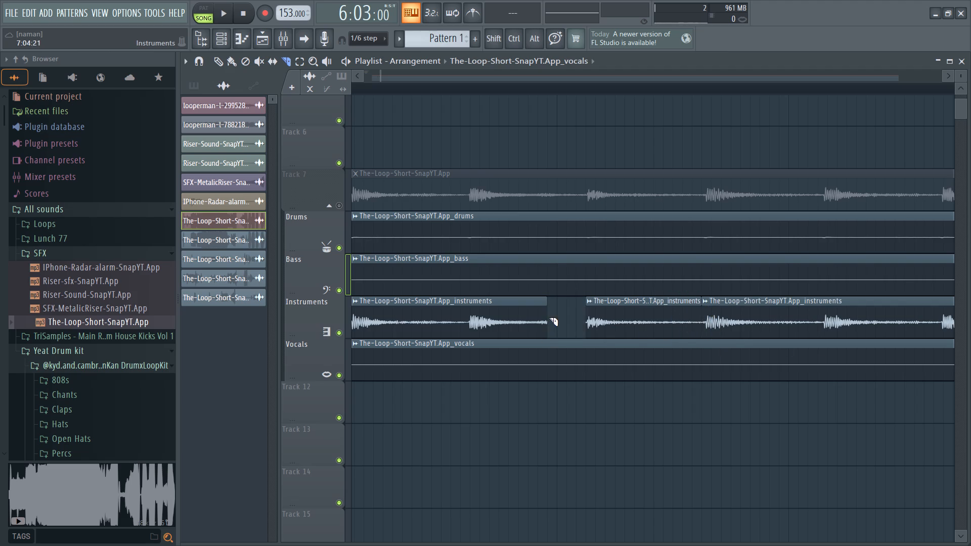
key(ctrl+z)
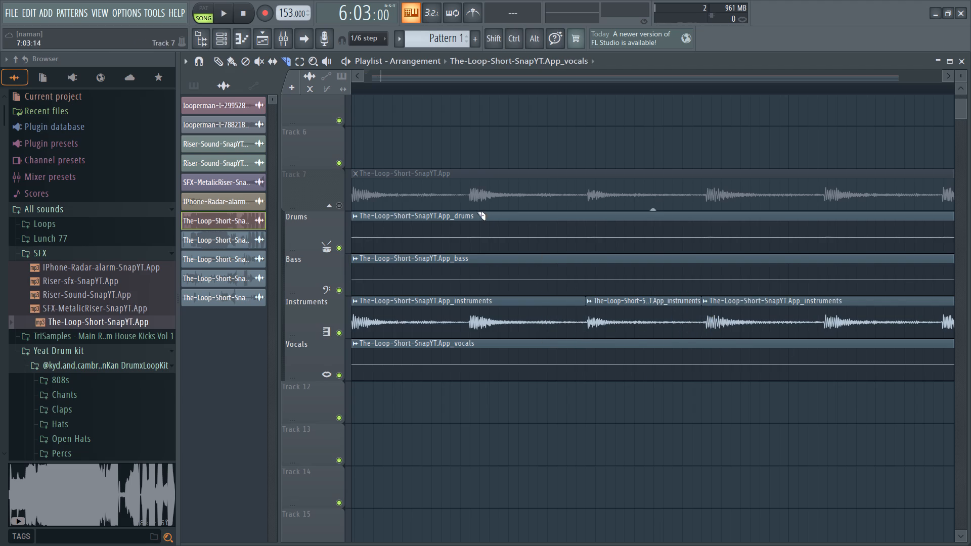
Delete the Instruments pieces before and after the isolated hit using the Draw tool.
click(287, 57)
click(221, 62)
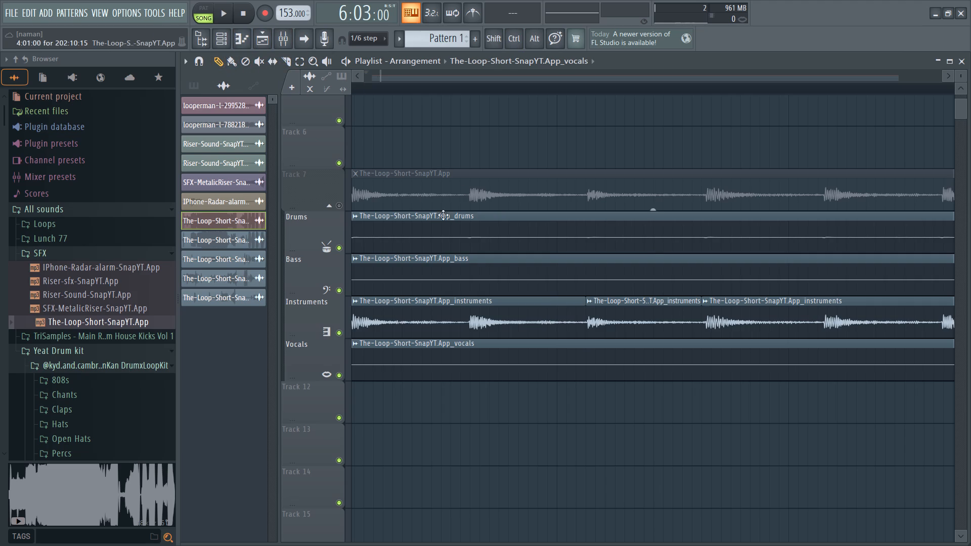
right_click(529, 322)
right_click(802, 325)
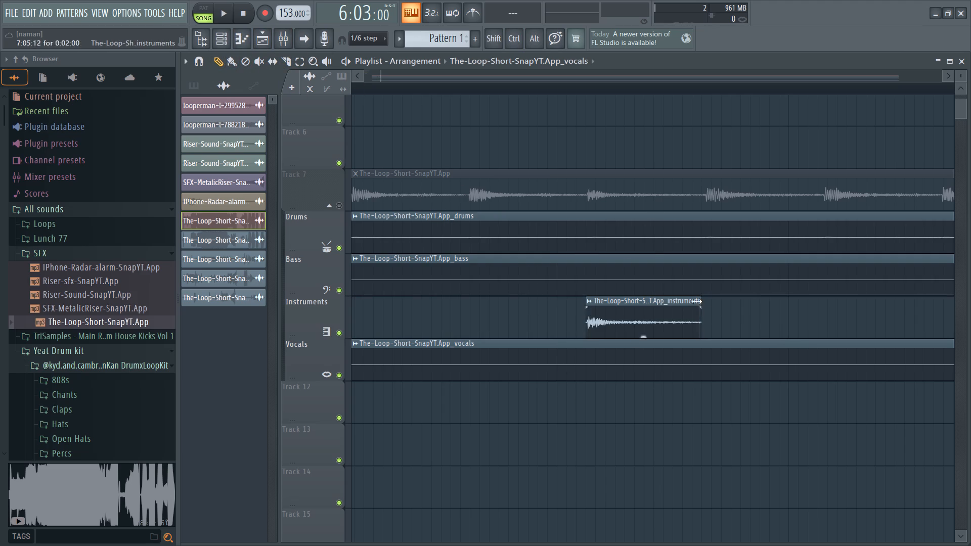
Delete the Vocals, Bass and Track 7 loop clips and the other Drums pieces, keeping only the drum slice at 6:06.
middle_drag(504, 314, 606, 312)
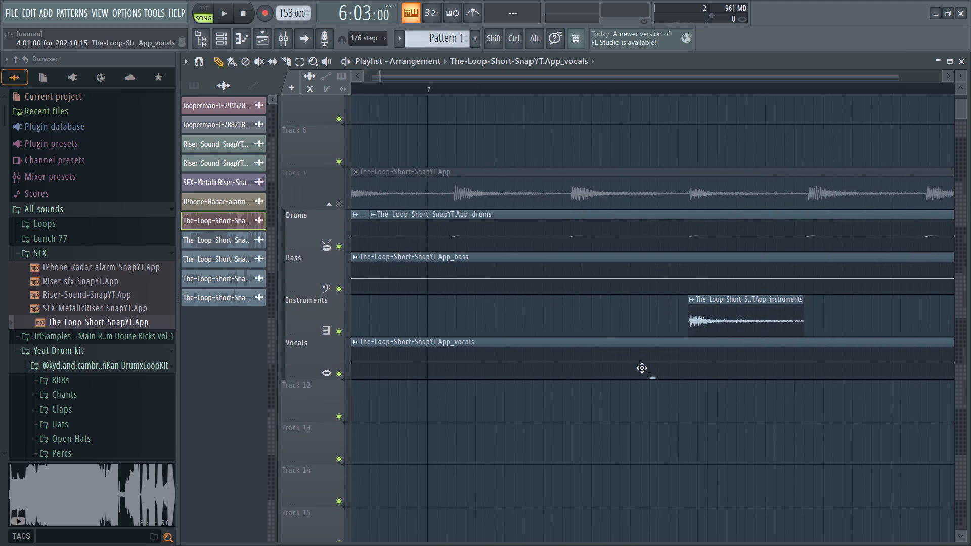
right_click(641, 367)
middle_drag(497, 286, 794, 288)
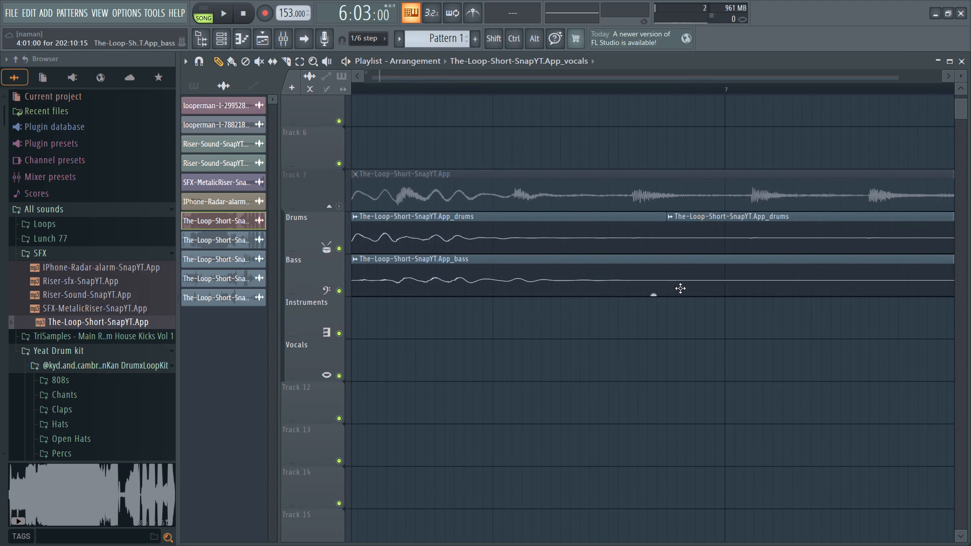
ctrl+scroll(613, 286, down, 12)
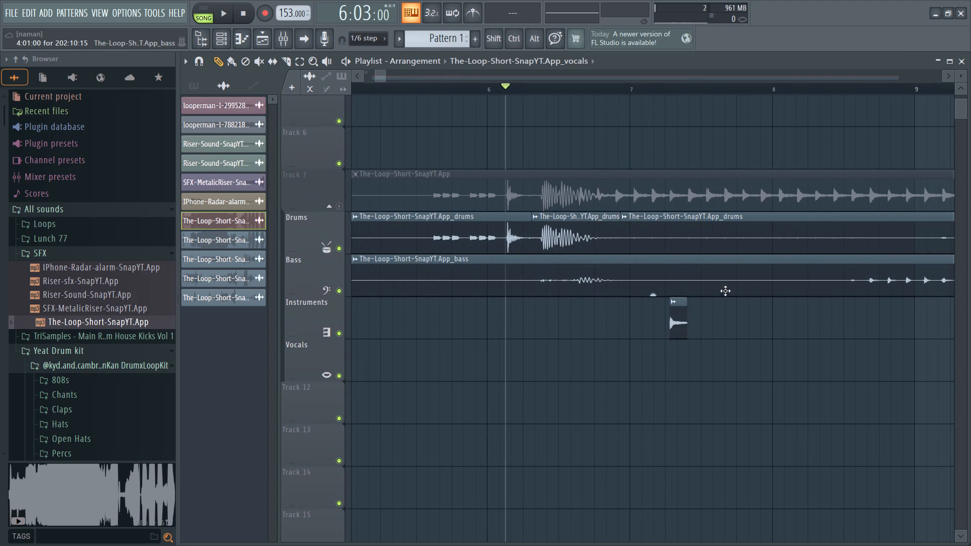
right_click(891, 235)
right_click(685, 285)
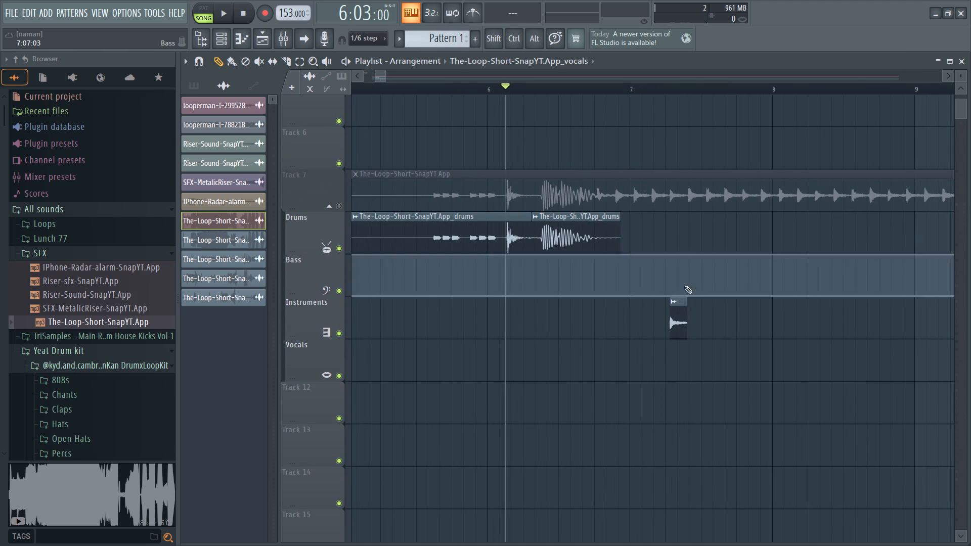
right_click(464, 237)
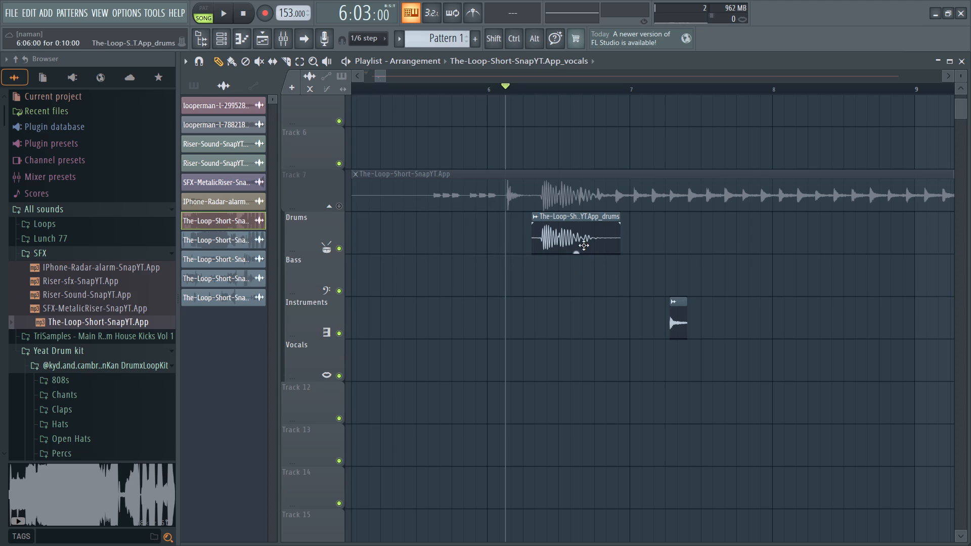
right_click(554, 193)
Move the remaining drum slice to Track 6, starting at 2:07:08, after the metallic riser.
middle_drag(507, 214, 903, 221)
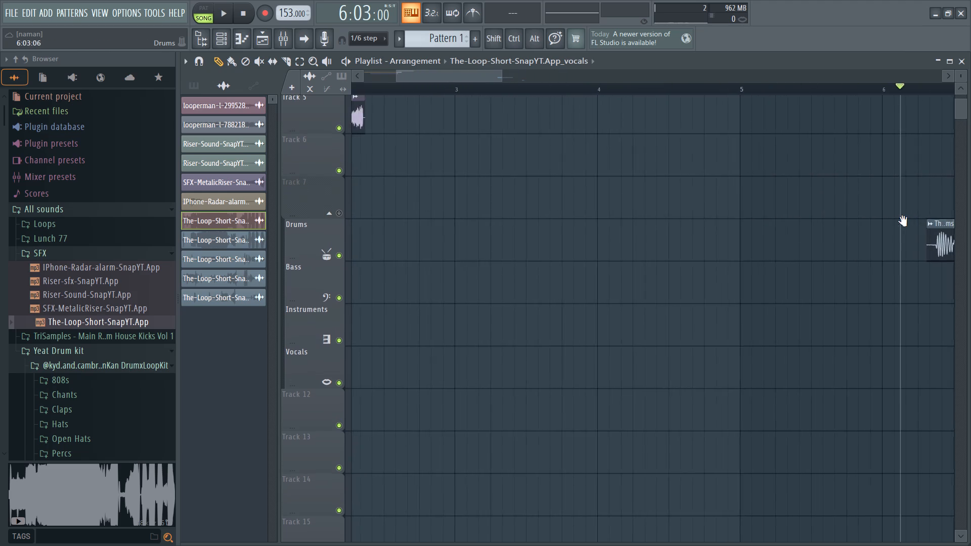
middle_drag(903, 221, 533, 221)
ctrl+scroll(579, 221, down, 5)
middle_drag(542, 258, 924, 263)
scroll(565, 215, up, 3)
scroll(564, 215, down, 1)
drag(716, 327, 460, 203)
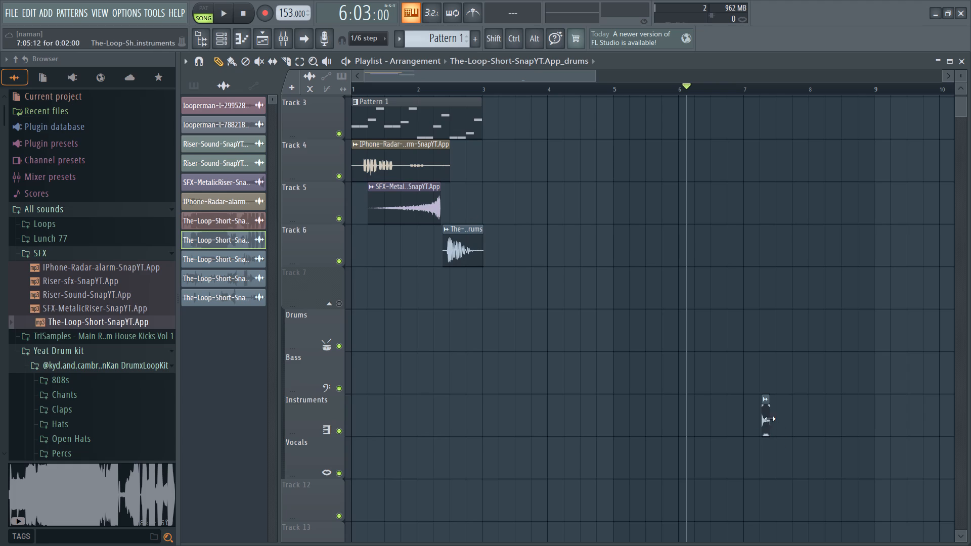
Move the isolated Instruments hit to about the middle of bar 5 on Track 7 and unmute the track.
drag(765, 420, 500, 280)
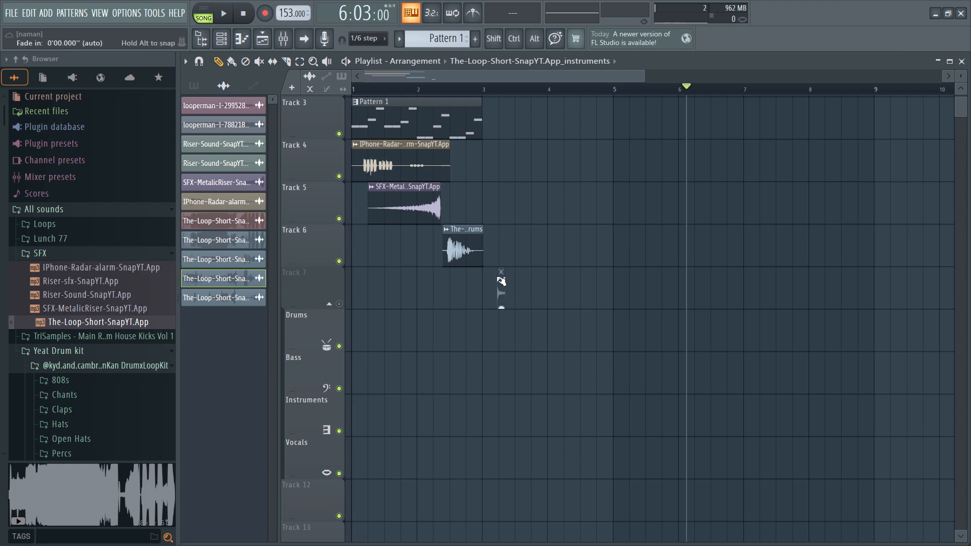
right_click(325, 275)
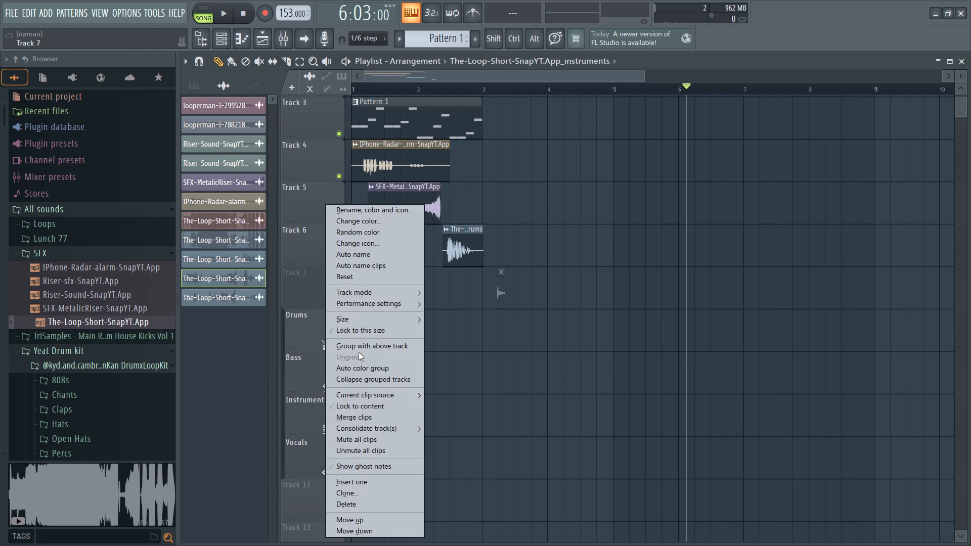
click(363, 454)
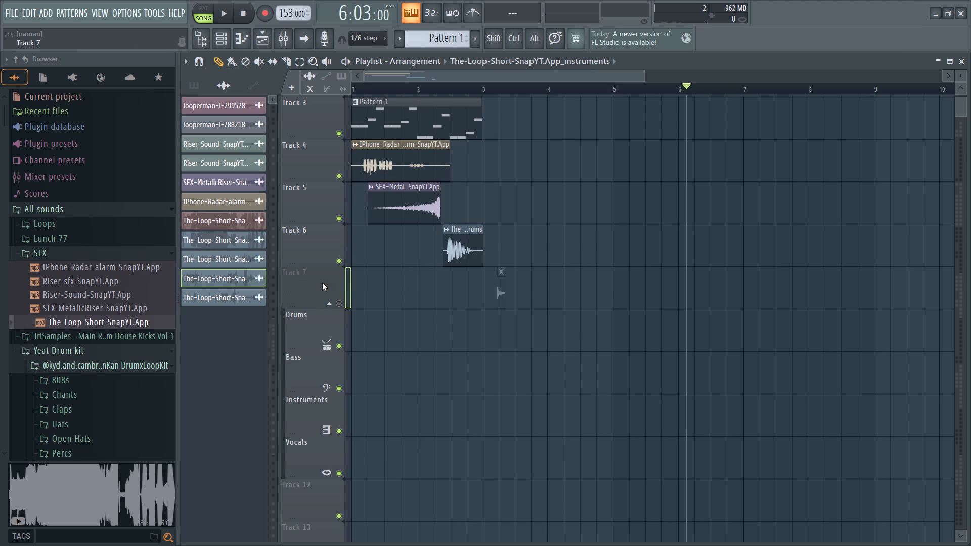
right_click(315, 282)
click(359, 448)
click(338, 289)
click(337, 302)
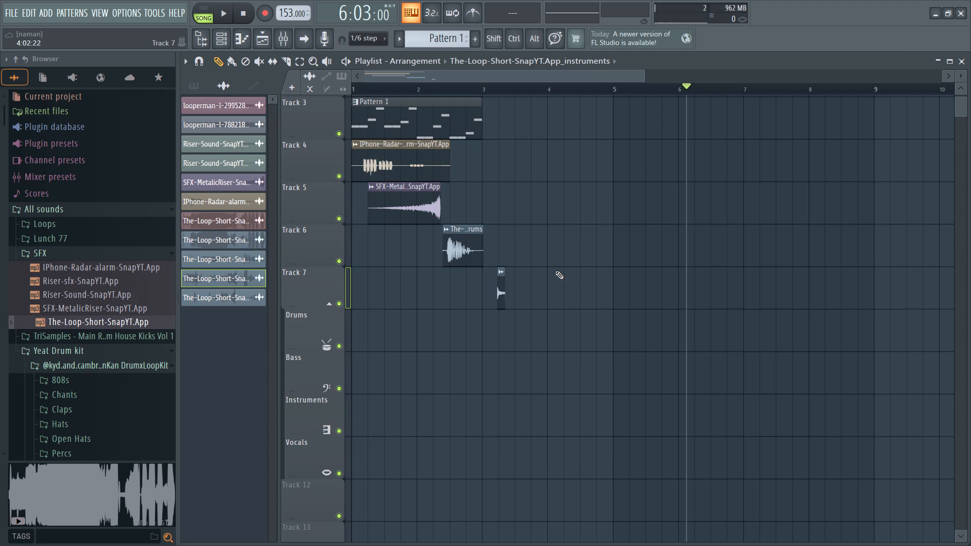
drag(501, 291, 647, 276)
Move the Pattern 1 clip on Track 3 to just before bar 5 and play the arrangement from the start.
drag(407, 93, 303, 92)
key(space)
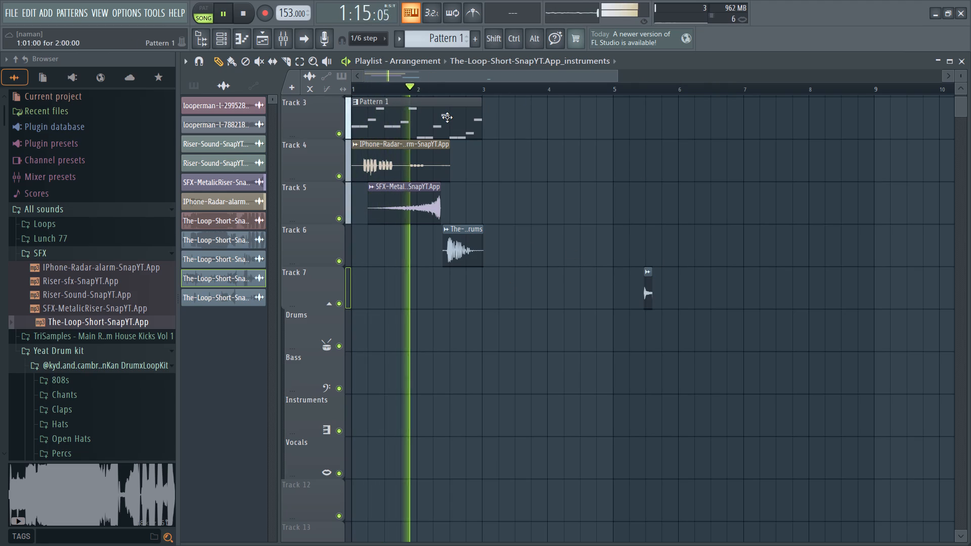
drag(447, 117, 704, 123)
key(space)
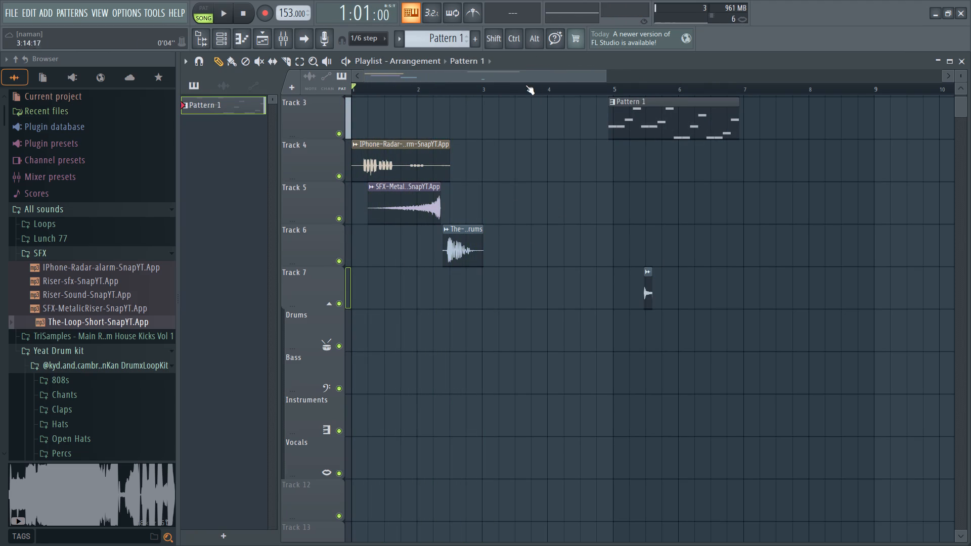
key(space)
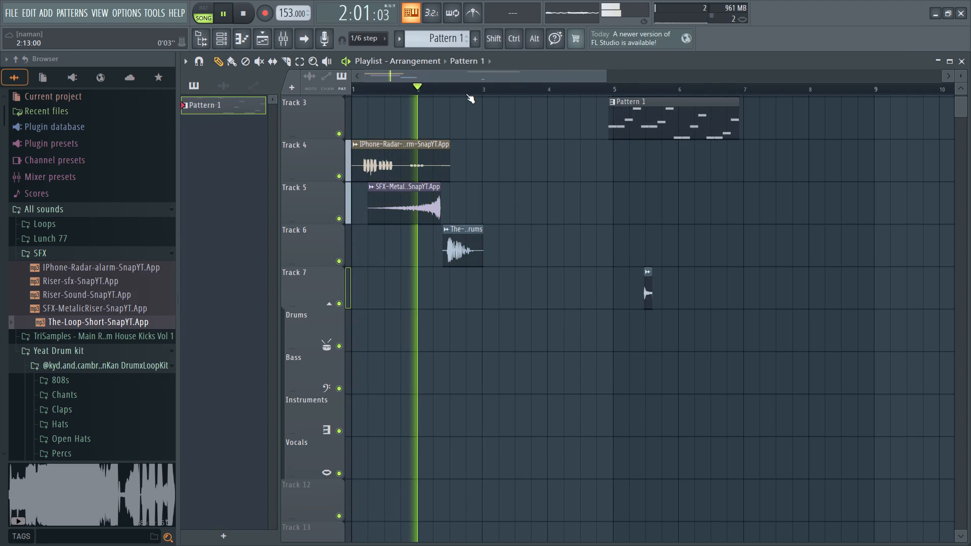
key(space)
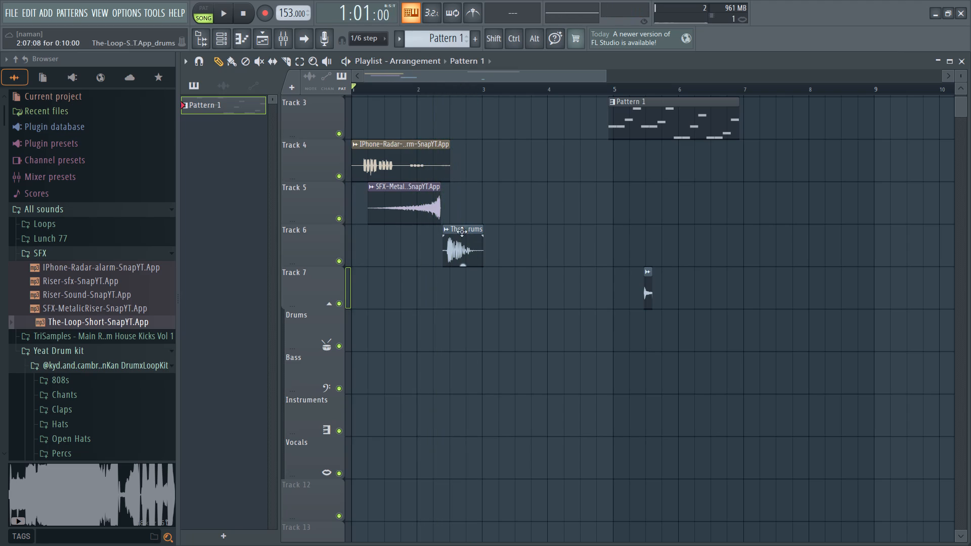
Nudge the drum slice on Track 6 slightly earlier, against the end of the metallic riser, and play from the start.
drag(464, 246, 457, 244)
key(space)
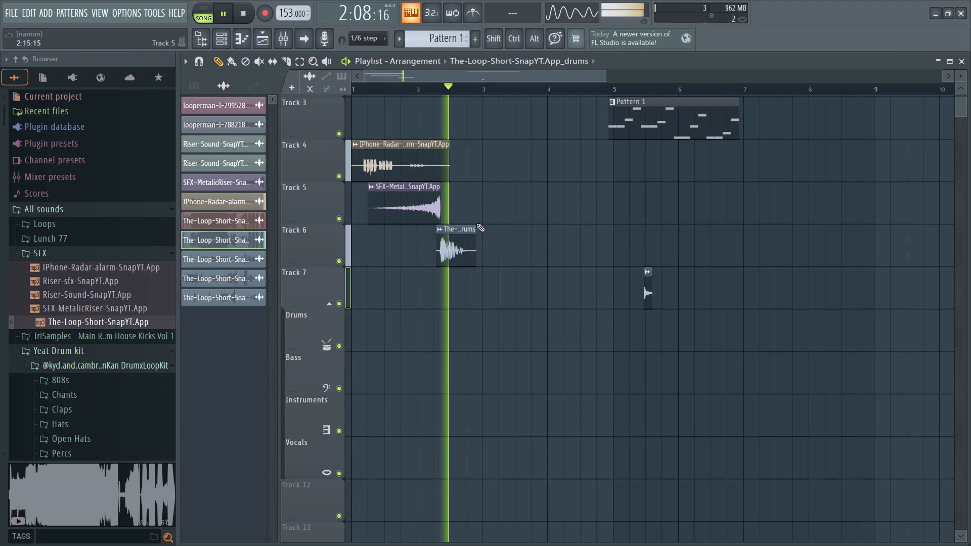
key(space)
key(space)
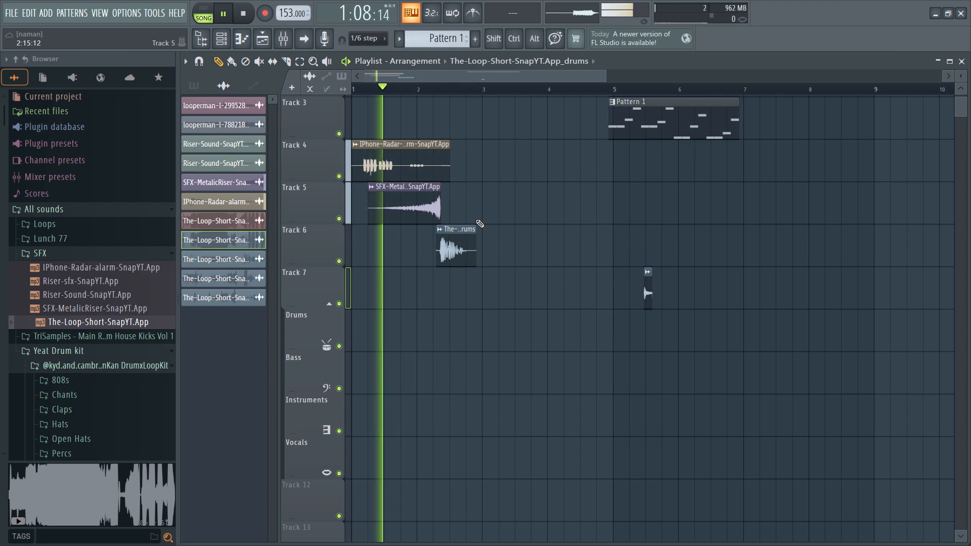
key(space)
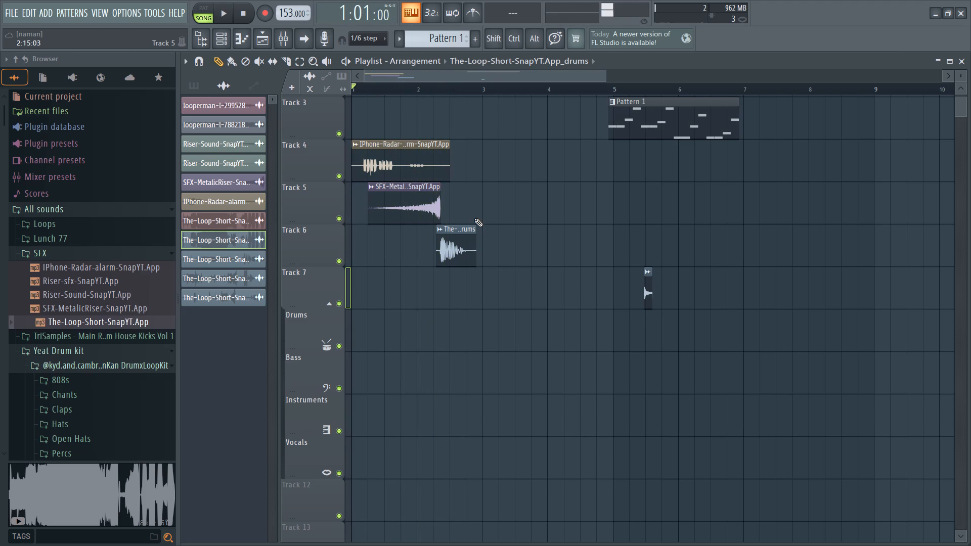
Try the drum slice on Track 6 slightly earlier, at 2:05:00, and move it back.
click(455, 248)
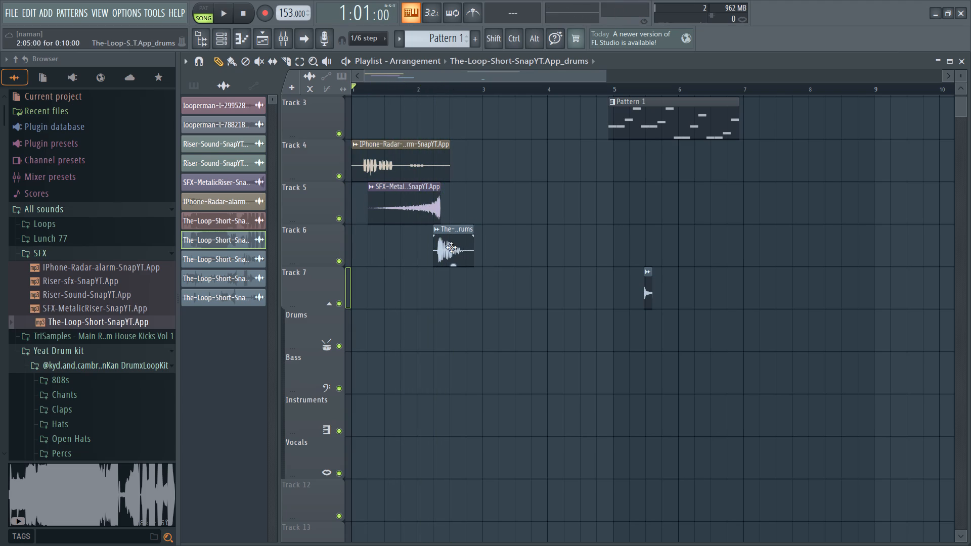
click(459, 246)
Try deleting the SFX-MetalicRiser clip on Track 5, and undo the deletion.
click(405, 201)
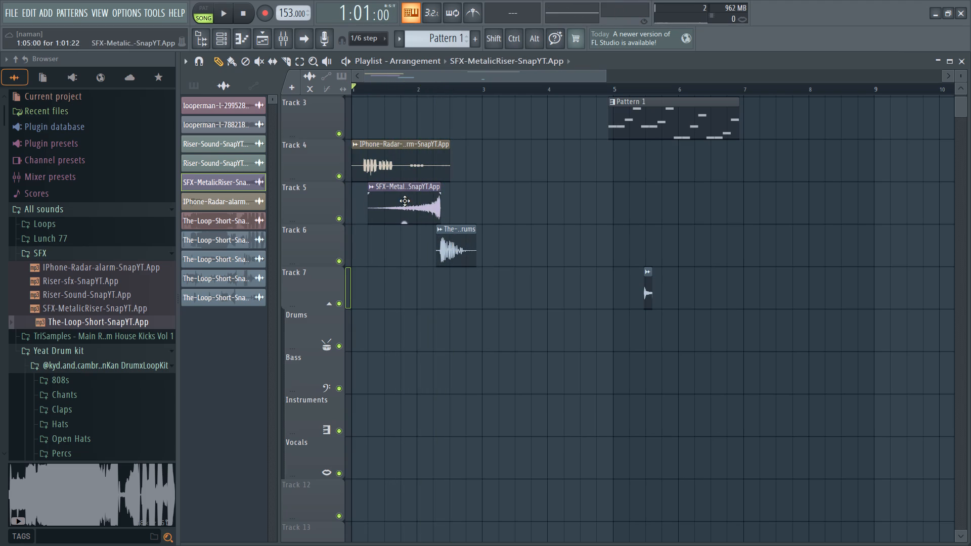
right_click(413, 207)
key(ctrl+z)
Raise the SFX-MetalicRiser clip's channel volume and play the arrangement from the start.
double_click(403, 196)
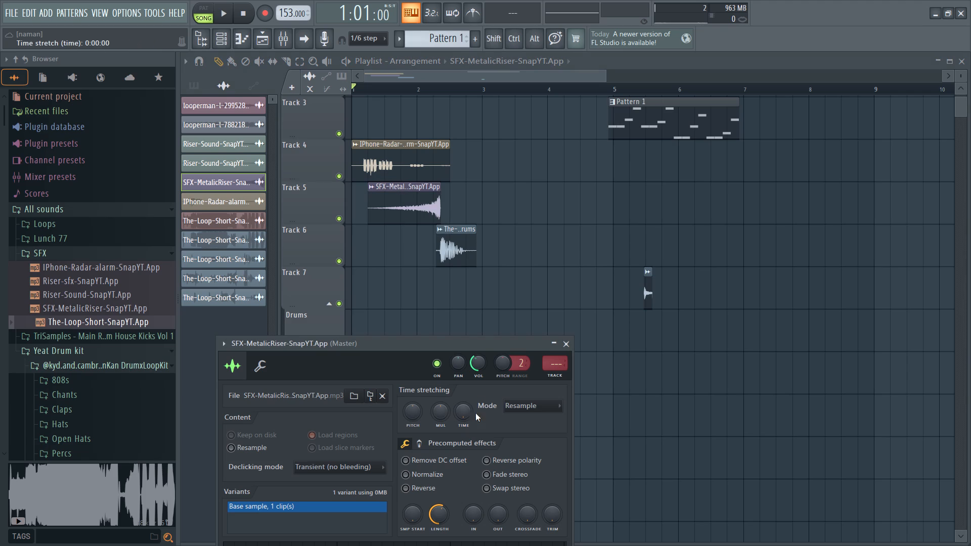
drag(478, 366, 478, 304)
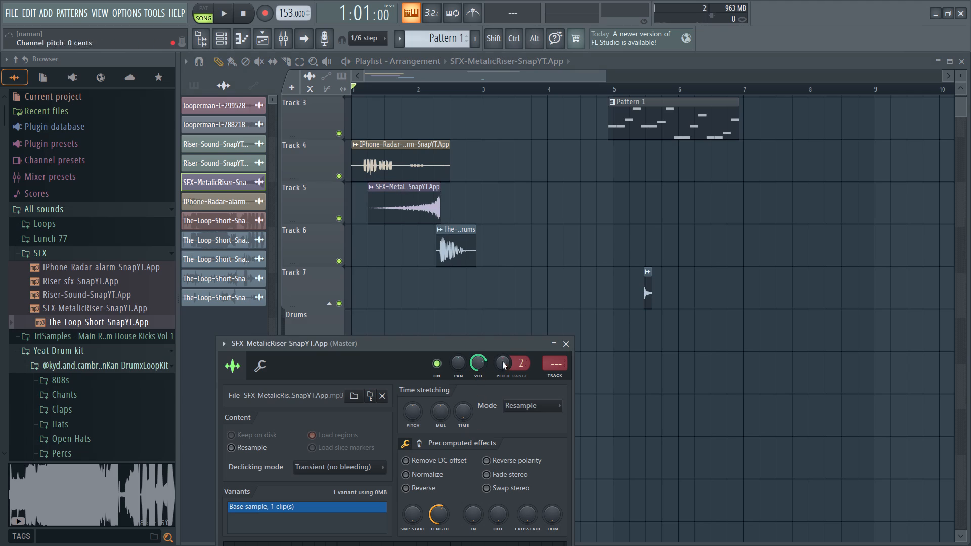
click(570, 349)
key(space)
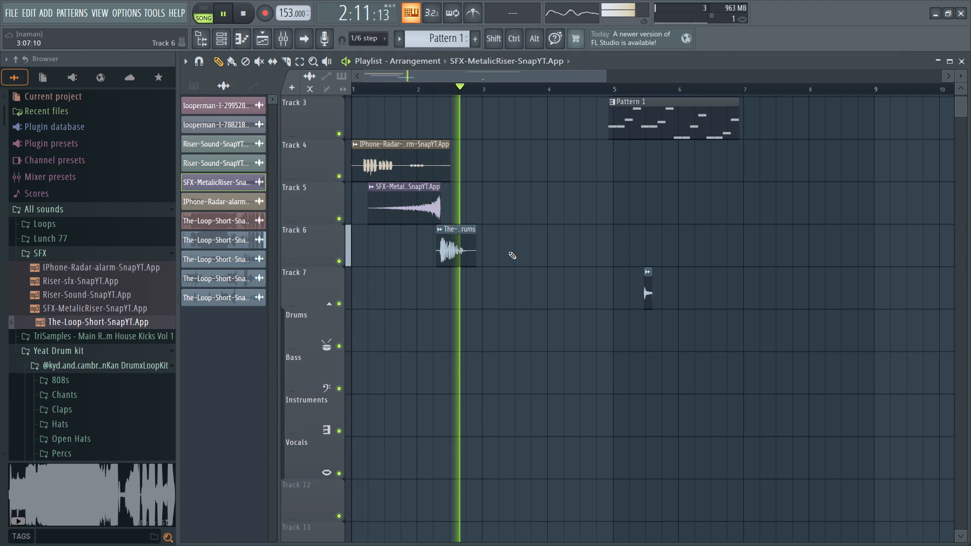
key(space)
key(space)
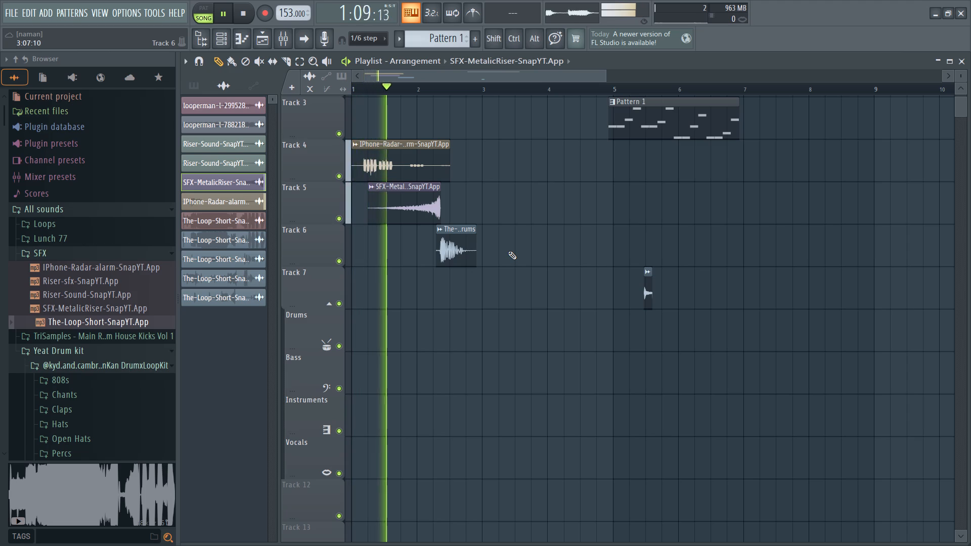
key(space)
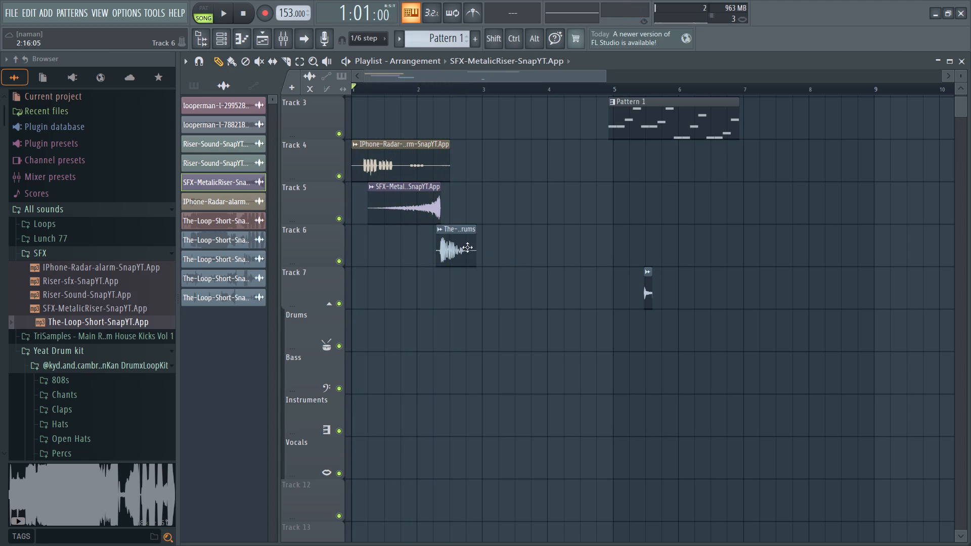
Lower the channel volume of the drum slice on Track 6 while playing the arrangement.
key(space)
triple_click(454, 242)
drag(498, 175, 496, 208)
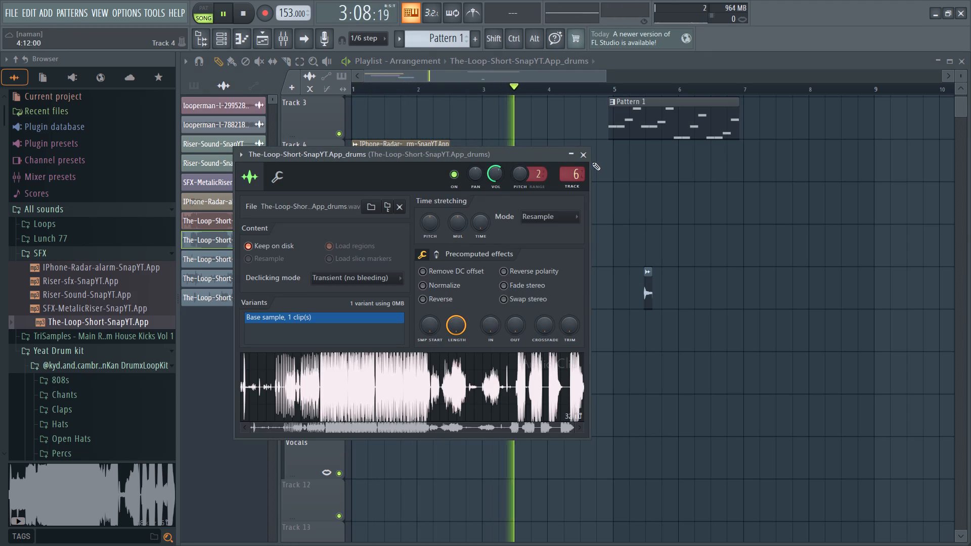
click(580, 156)
key(space)
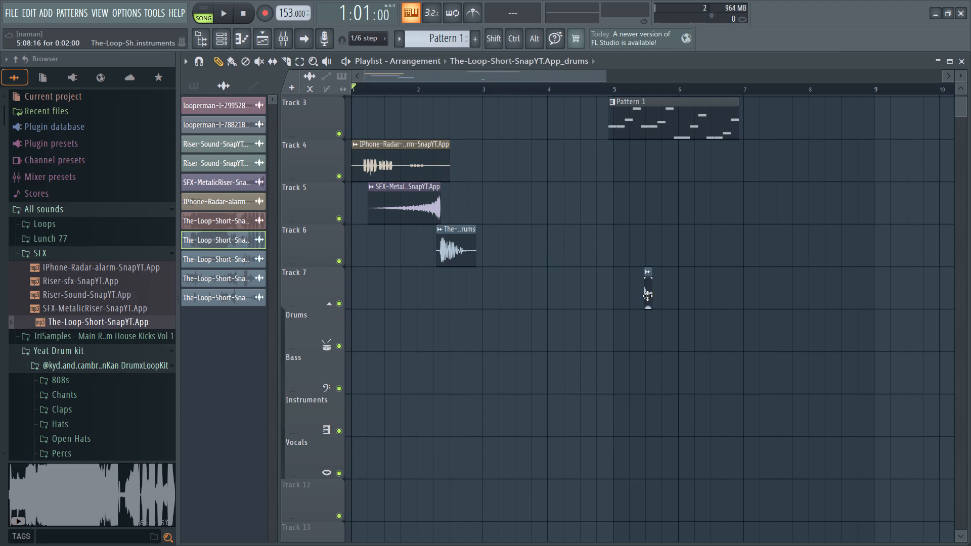
Move the instruments slice on Track 7 earlier, to 4:01:20, just after the start of bar 4.
drag(647, 296, 554, 288)
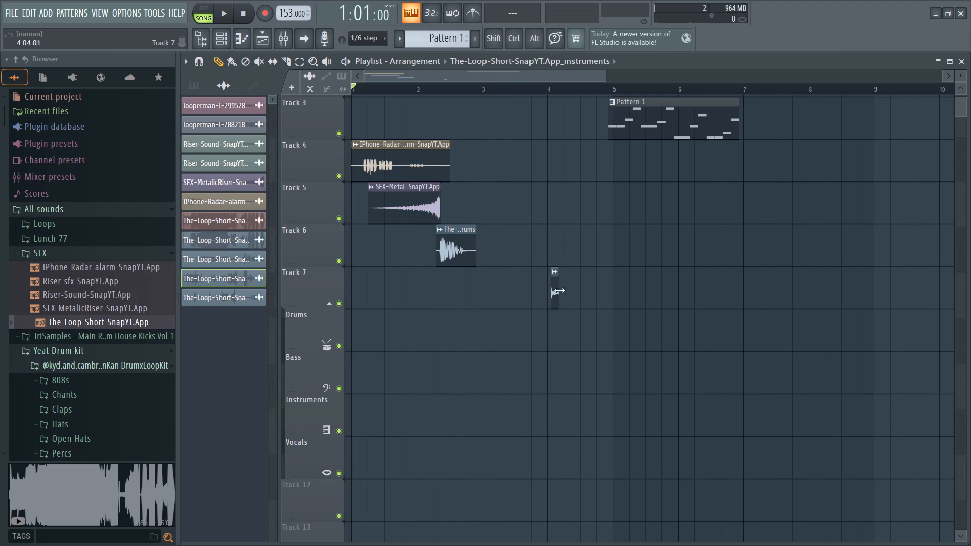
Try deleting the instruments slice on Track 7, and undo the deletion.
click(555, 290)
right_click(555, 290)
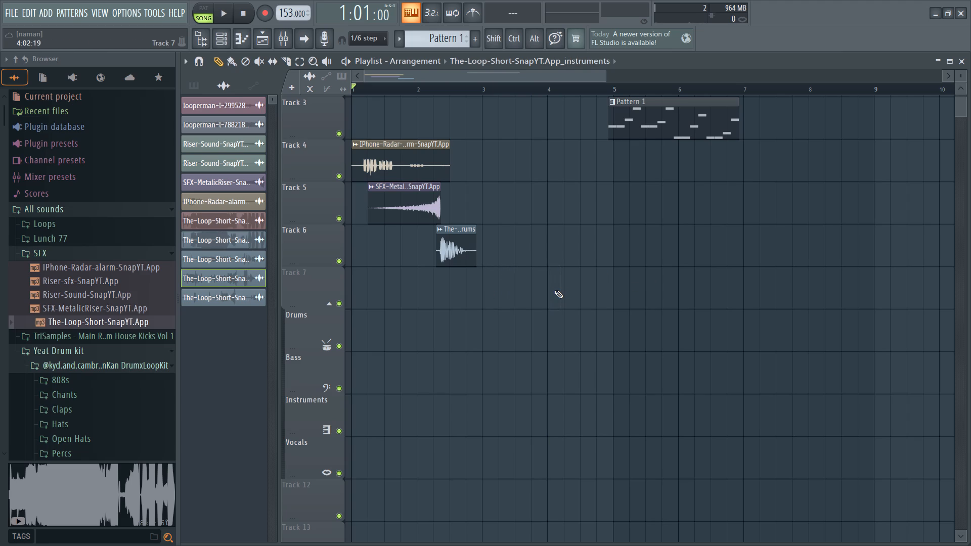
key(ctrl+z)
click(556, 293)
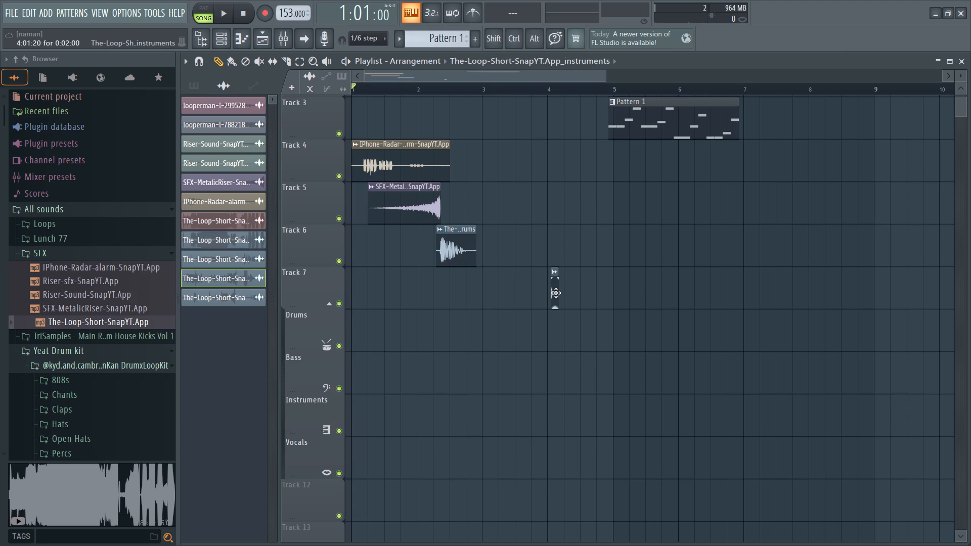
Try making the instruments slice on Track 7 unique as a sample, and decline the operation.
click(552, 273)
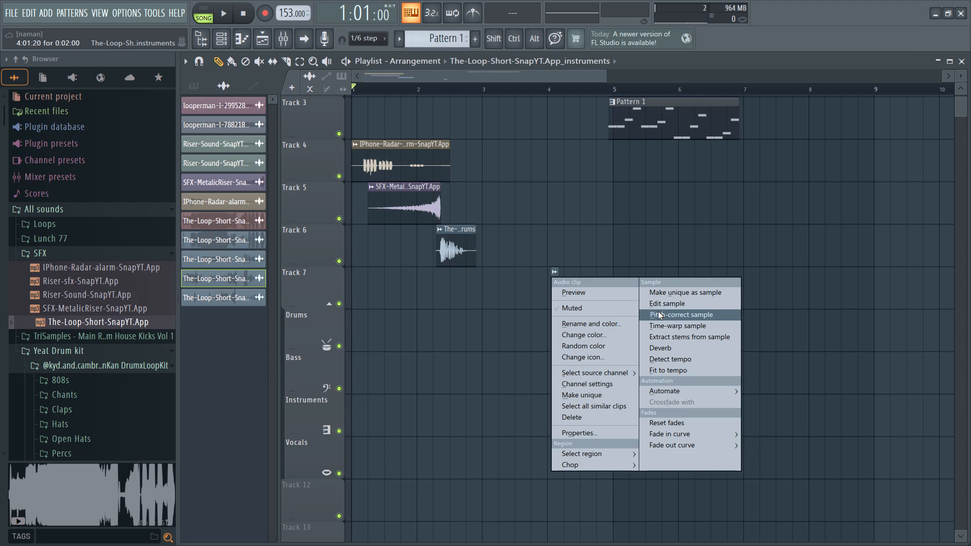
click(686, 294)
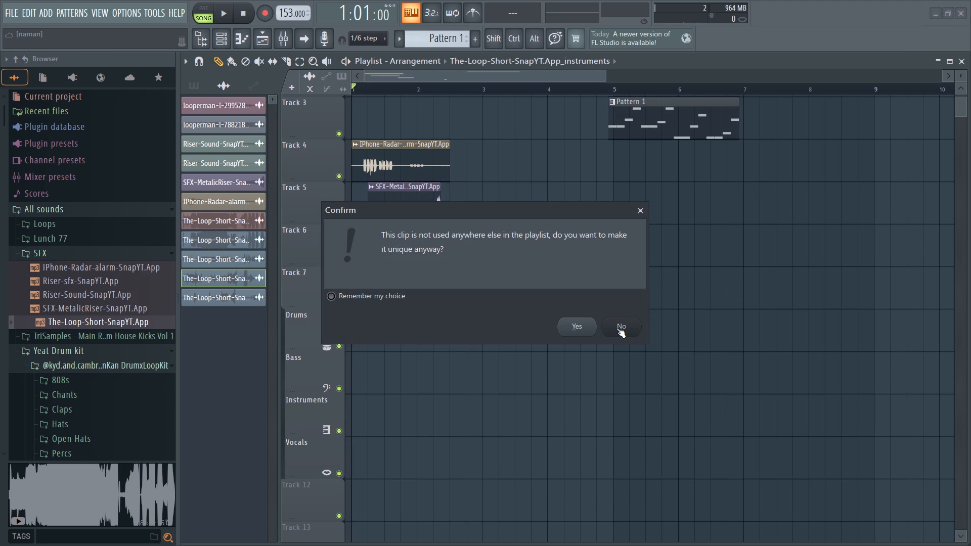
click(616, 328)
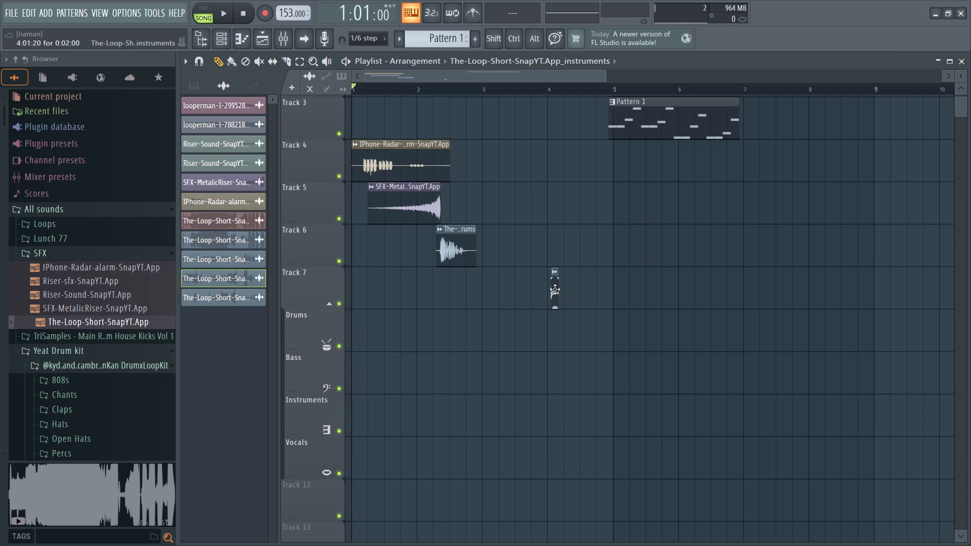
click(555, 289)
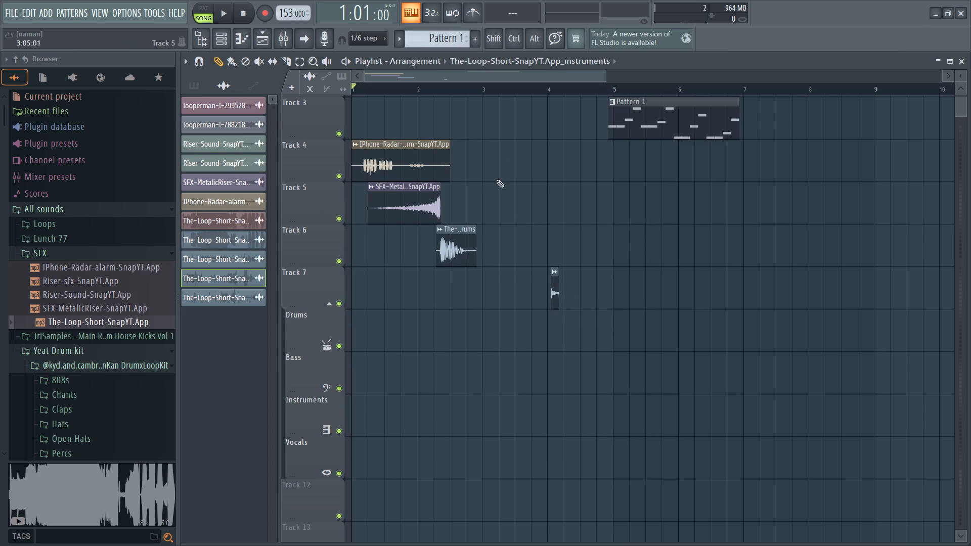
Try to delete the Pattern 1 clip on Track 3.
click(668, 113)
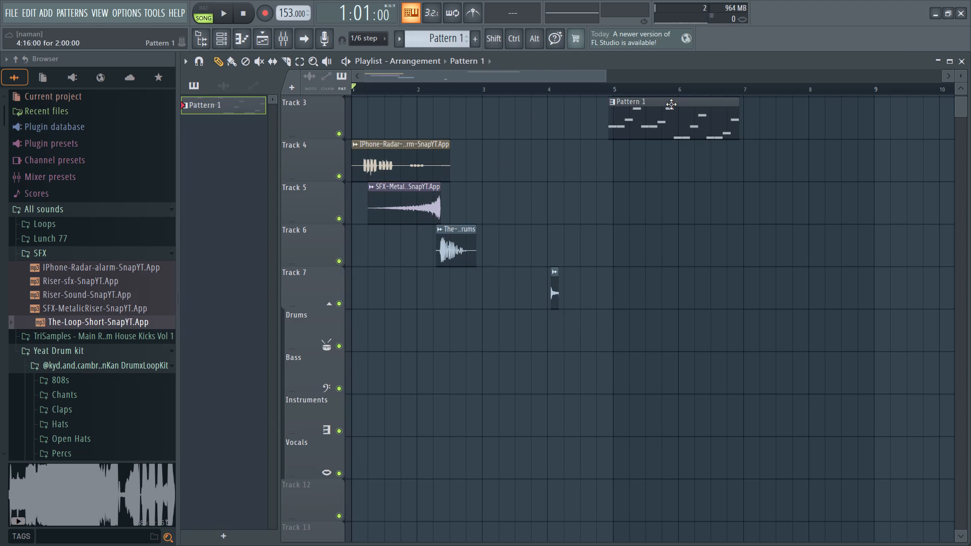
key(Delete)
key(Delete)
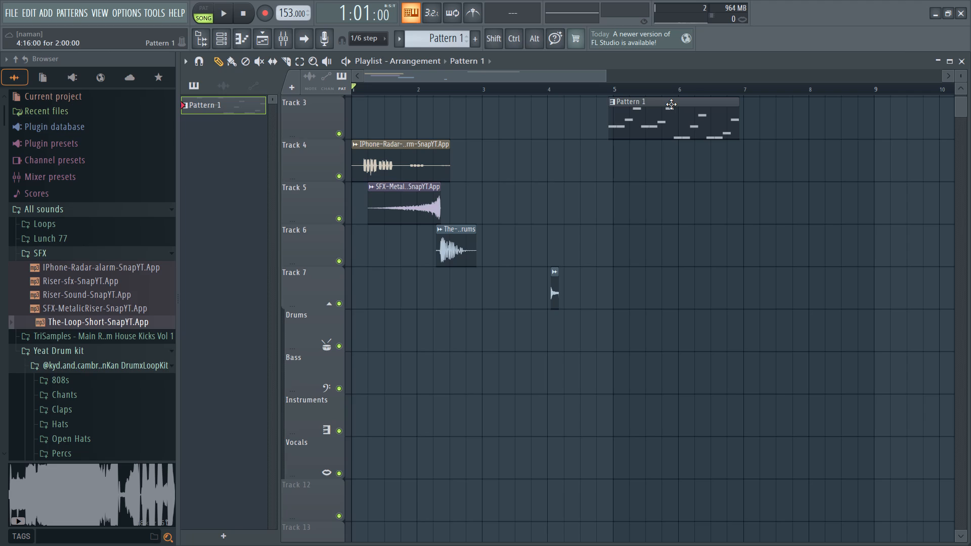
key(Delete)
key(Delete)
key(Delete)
View the notes of the Pattern 1 clip on Track 3 in the piano roll and return to the playlist.
double_click(671, 104)
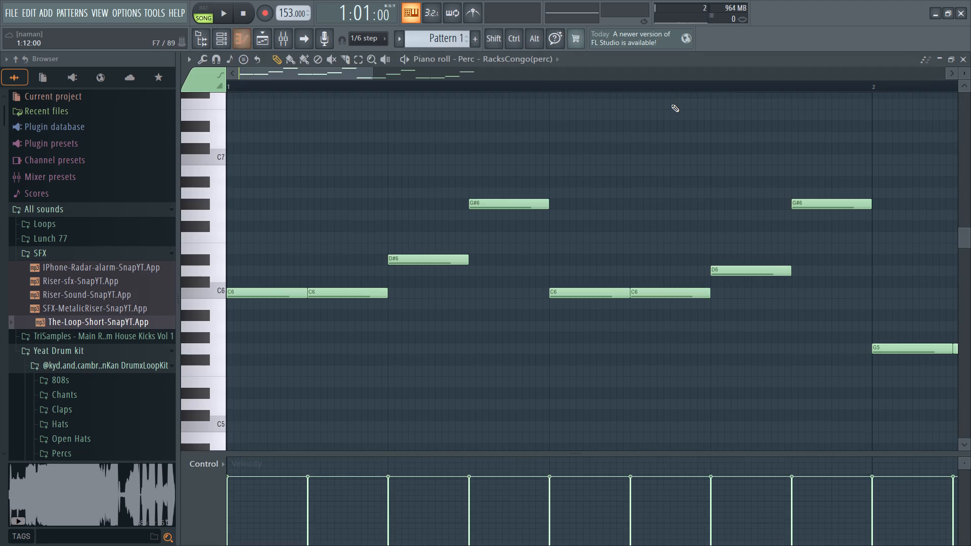
click(962, 55)
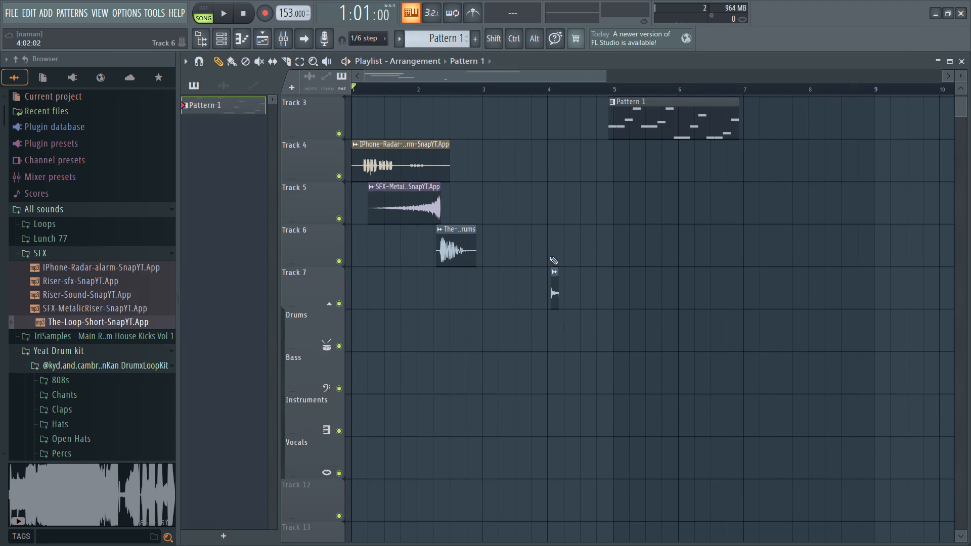
Look through the list of channels in the channel rack and return to the instruments slice on Track 7.
click(439, 35)
click(450, 43)
click(241, 36)
click(241, 36)
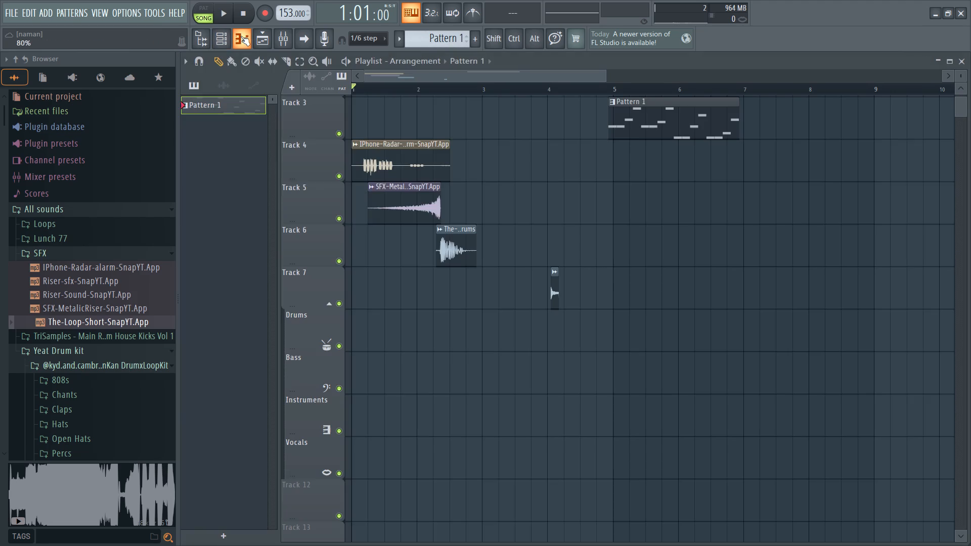
click(221, 40)
scroll(278, 171, down, 6)
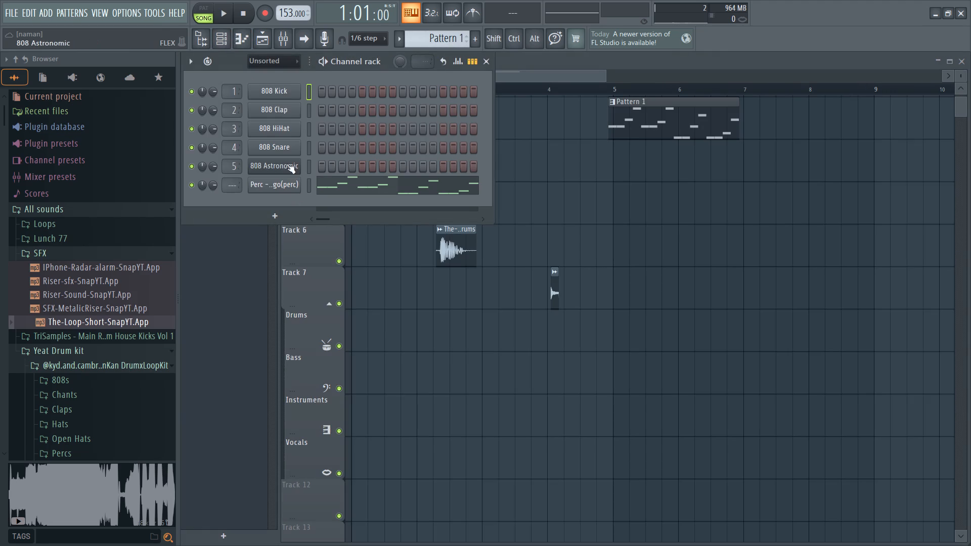
scroll(299, 126, down, 3)
scroll(299, 127, up, 4)
scroll(299, 127, down, 3)
click(557, 287)
click(554, 287)
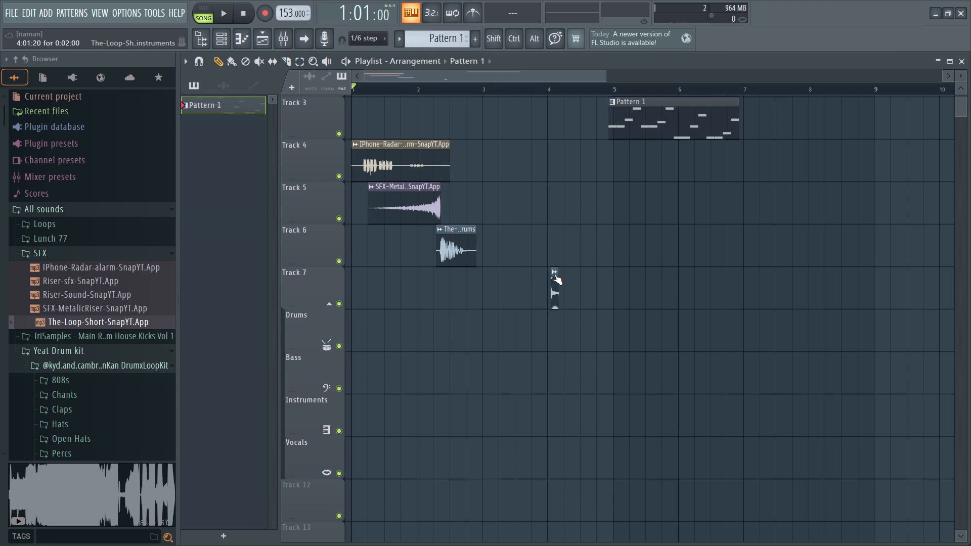
click(554, 270)
click(554, 270)
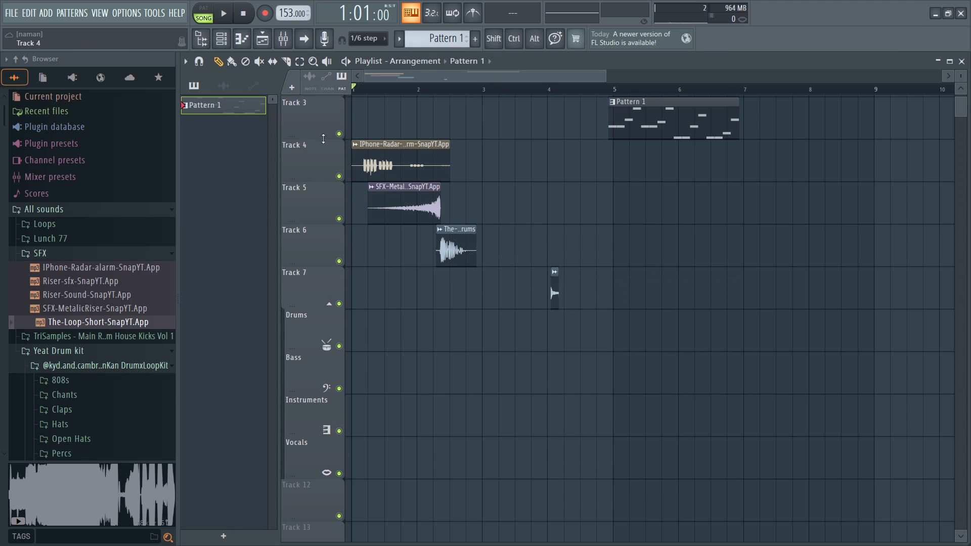
Inspect the 808 Astronomic channel's FLEX instrument from the channel rack and close it.
click(231, 39)
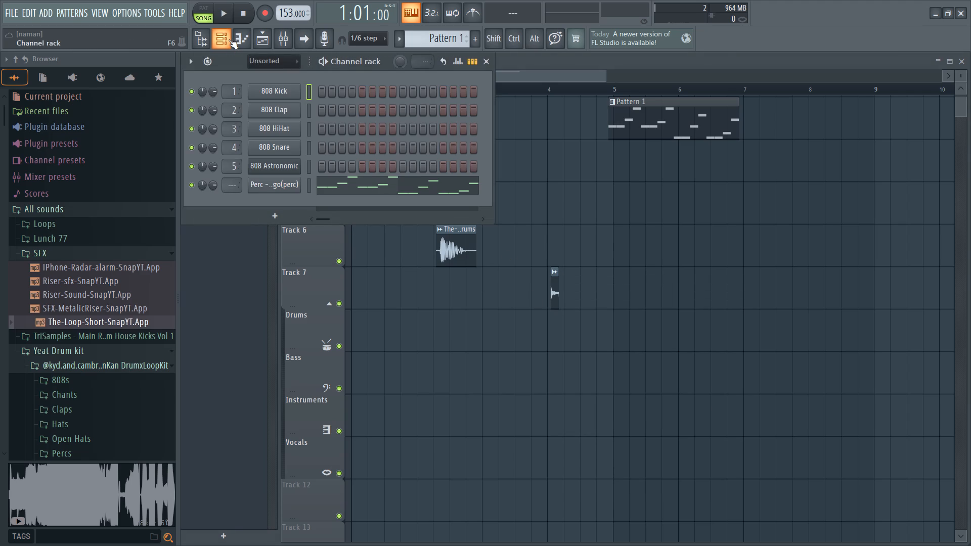
double_click(226, 42)
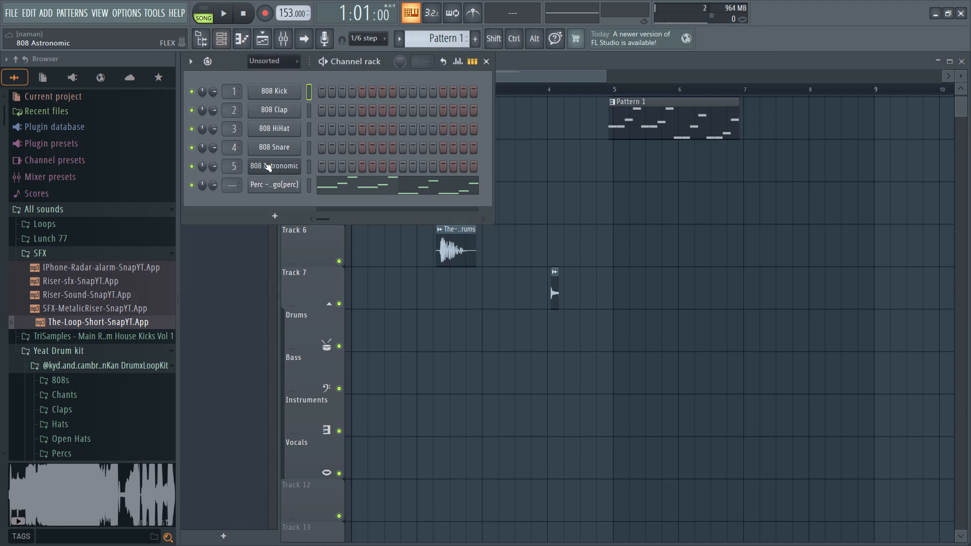
click(267, 141)
click(272, 169)
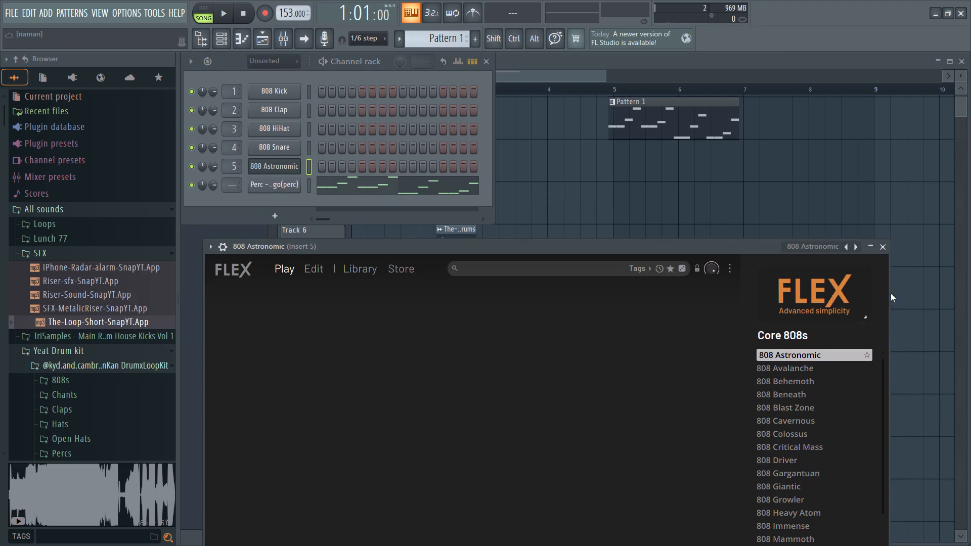
click(888, 246)
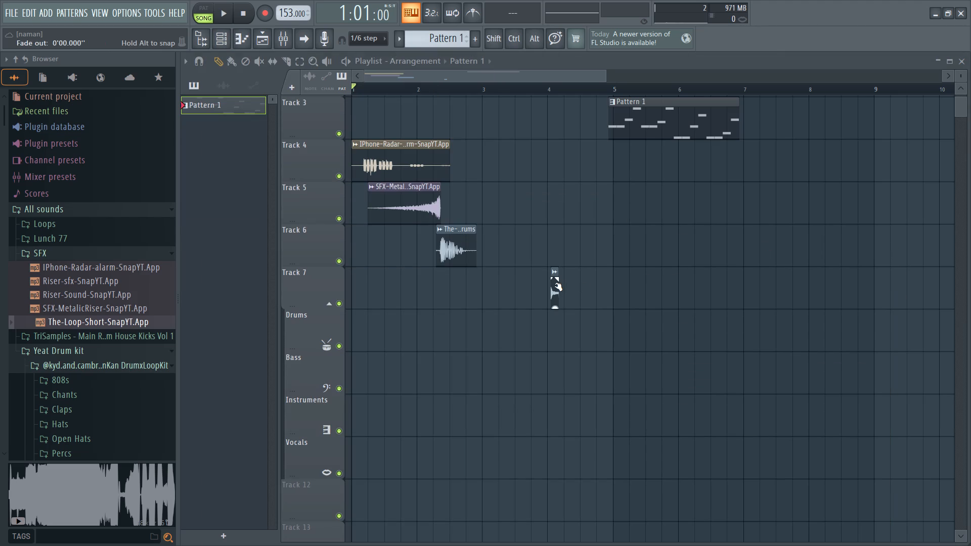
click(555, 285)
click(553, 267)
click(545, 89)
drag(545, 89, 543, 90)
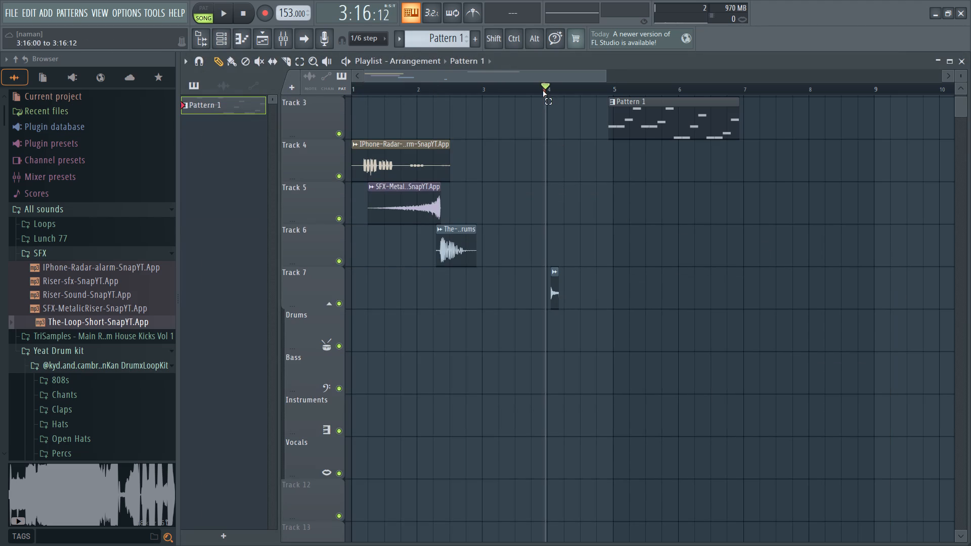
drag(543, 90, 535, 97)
Place a Pattern 1 clip on Track 2 at 4:07:12.
click(574, 96)
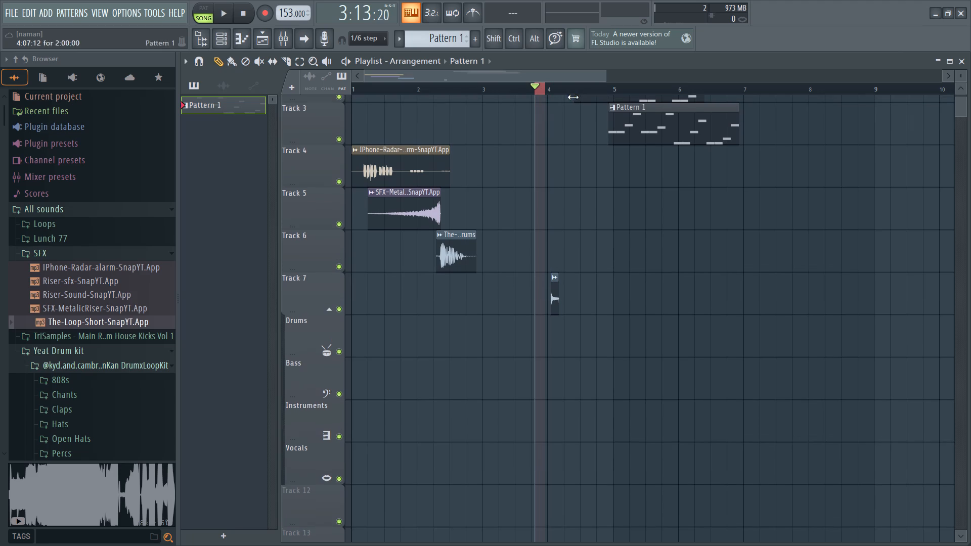
Clear the time selection, set the playhead around the start of bar 4, and play the slice on Track 7.
click(559, 92)
right_drag(543, 93, 537, 89)
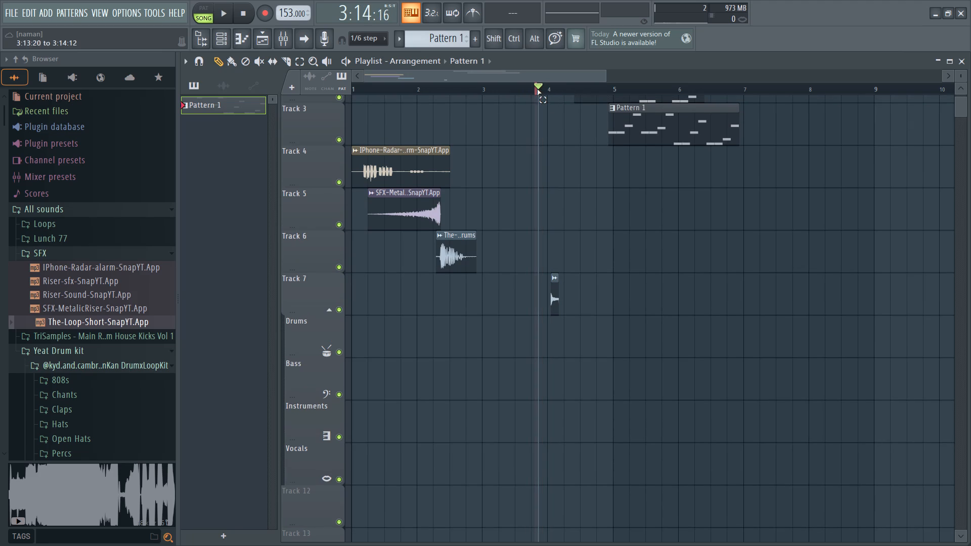
right_drag(537, 89, 535, 90)
click(544, 86)
click(551, 88)
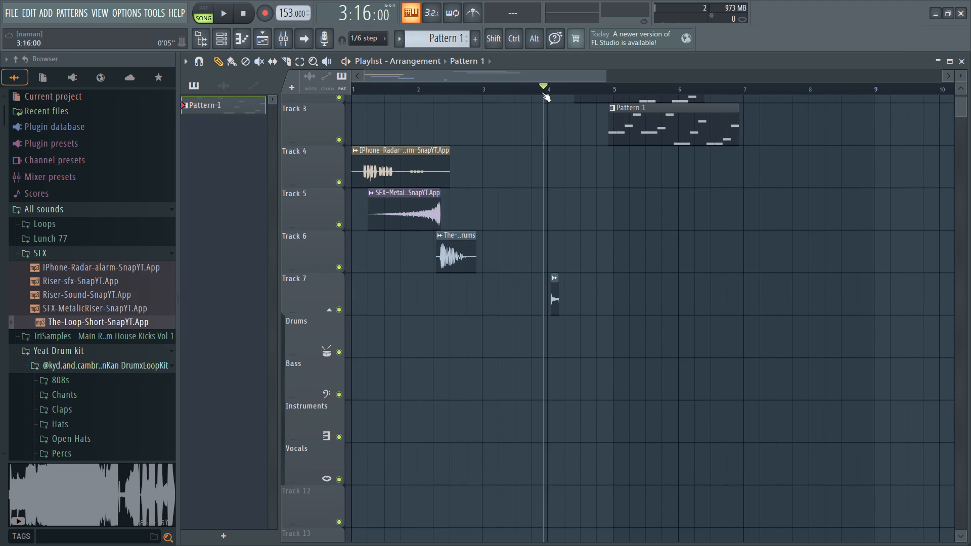
key(space)
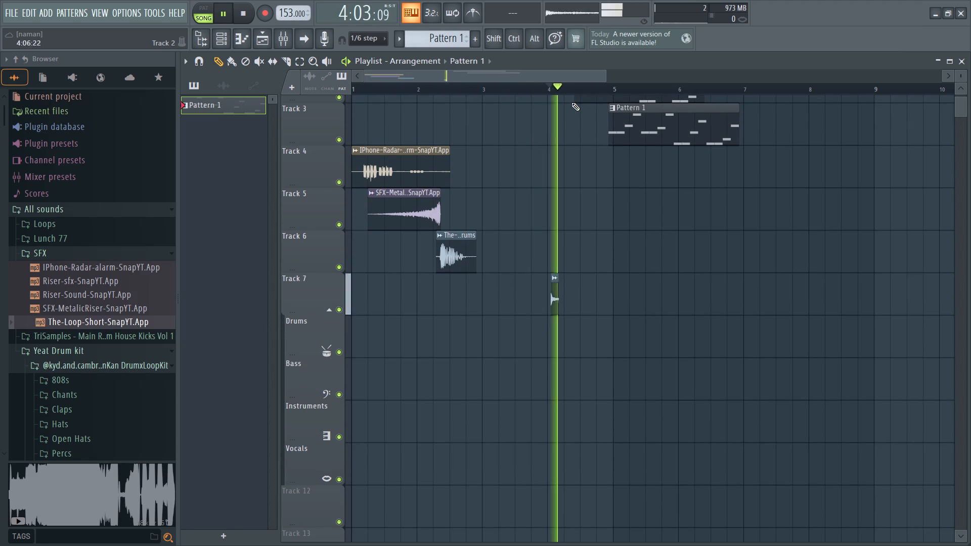
key(space)
key(space)
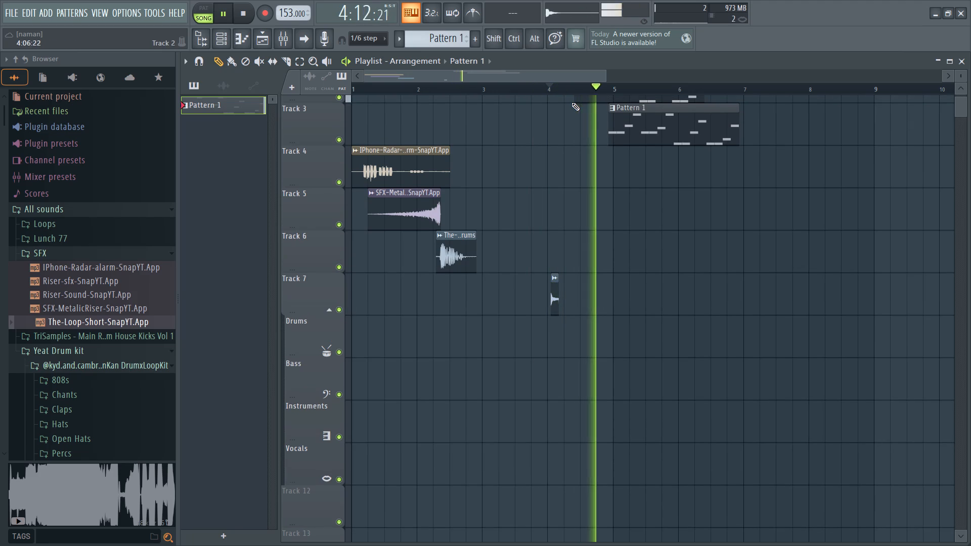
key(space)
key(space)
scroll(650, 192, up, 3)
key(space)
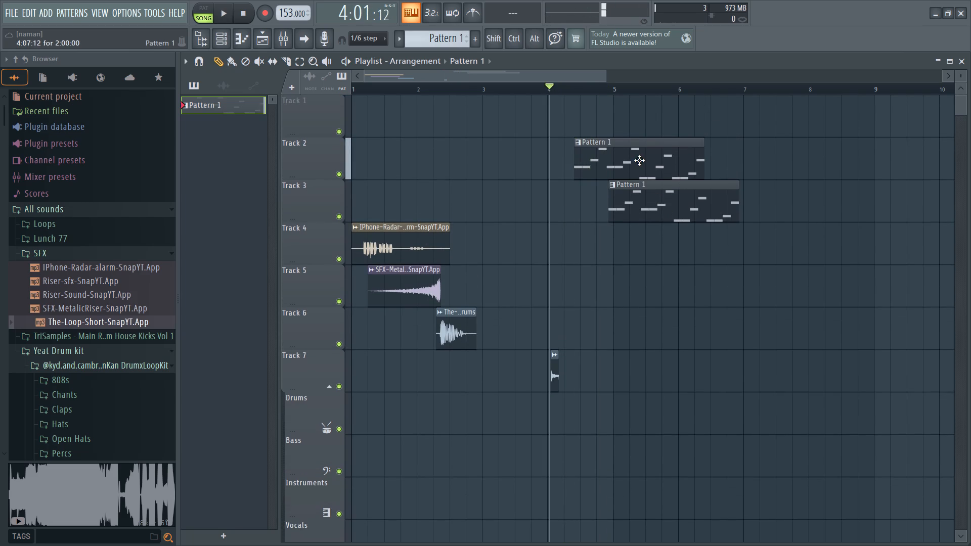
Remove the Pattern 1 clips from Track 2 and Track 3 of the playlist.
drag(639, 157, 722, 165)
drag(676, 214, 715, 206)
right_click(715, 206)
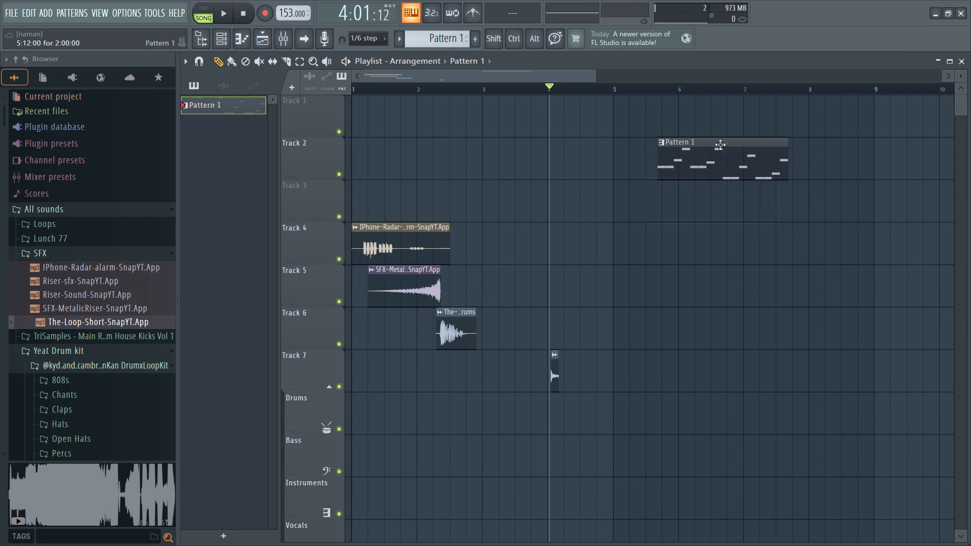
right_click(713, 148)
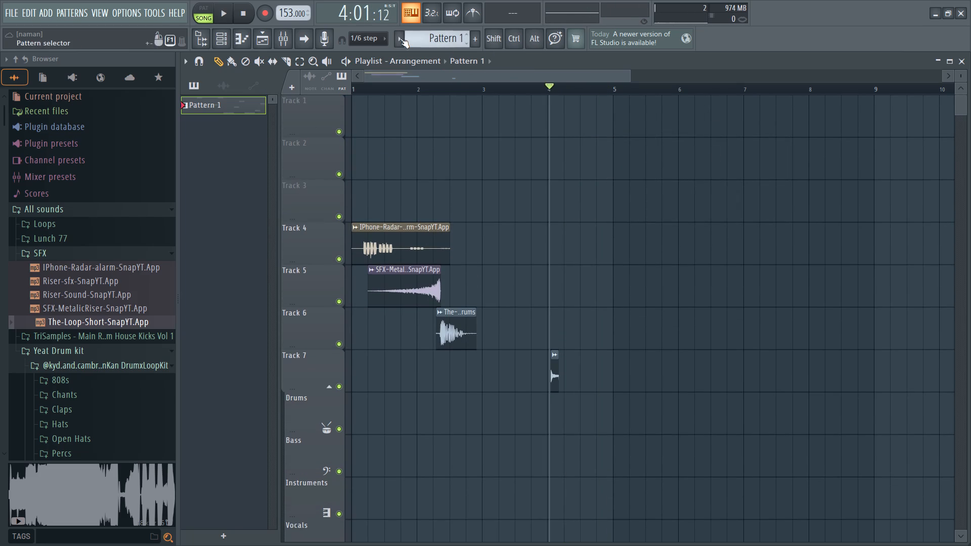
Play the instruments slice on Track 7 repeatedly from the playhead at bar 4.
key(space)
key(space)
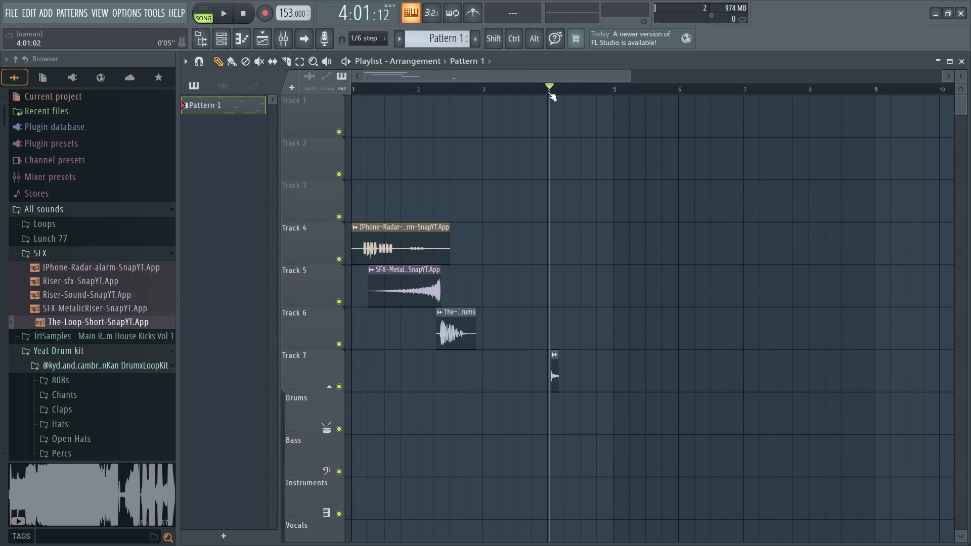
key(space)
key(space)
key(space)
key(space)
key(space)
key(space)
key(space)
key(space)
key(space)
key(space)
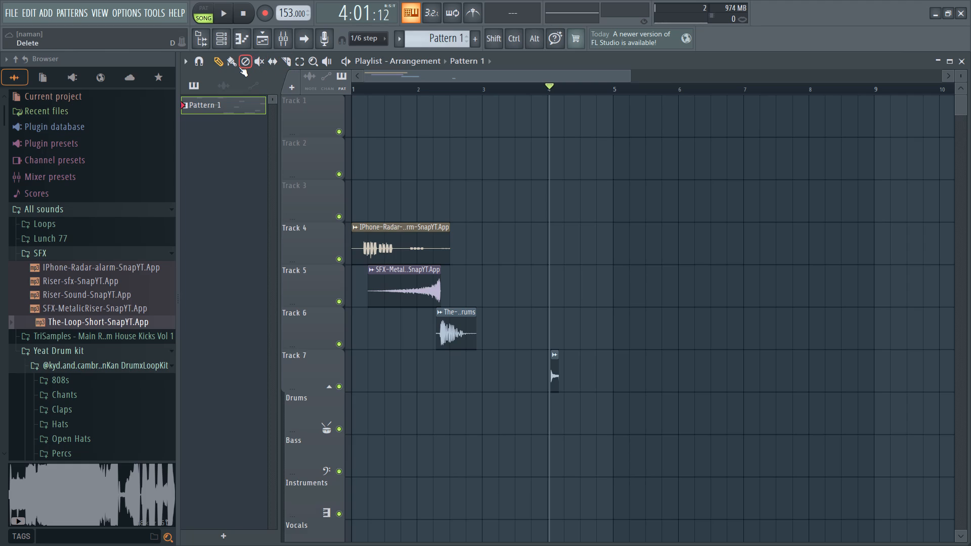
Delete all the Perc - RacksCongo(perc) notes in Pattern 1's piano roll and return to the playlist.
right_click(225, 105)
click(201, 141)
right_click(201, 141)
right_click(230, 122)
click(232, 110)
click(232, 110)
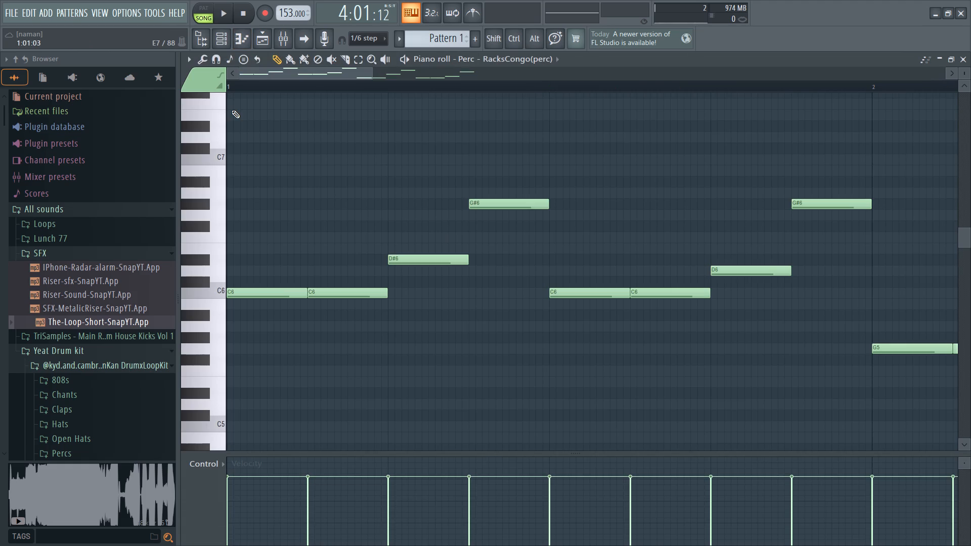
right_click(499, 209)
right_click(606, 293)
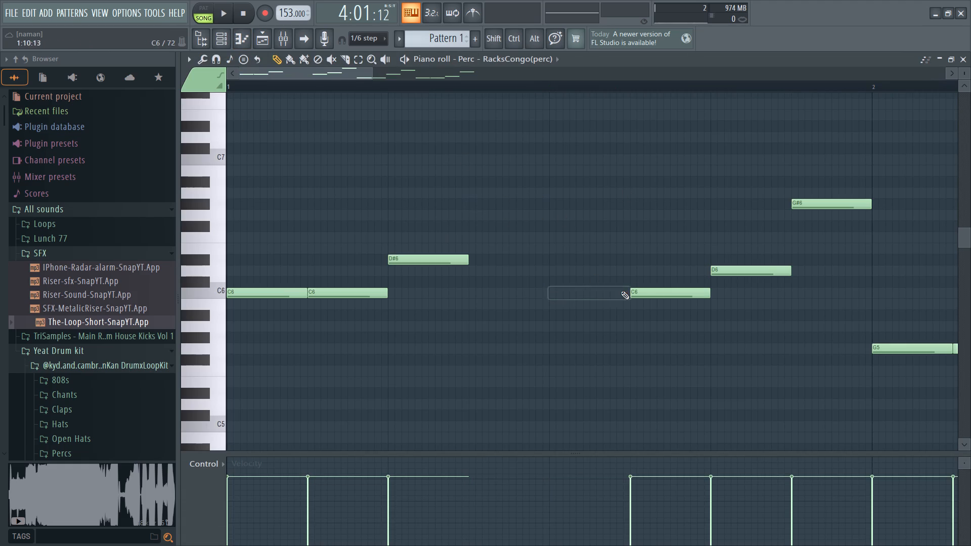
right_click(678, 296)
key(ctrl+a)
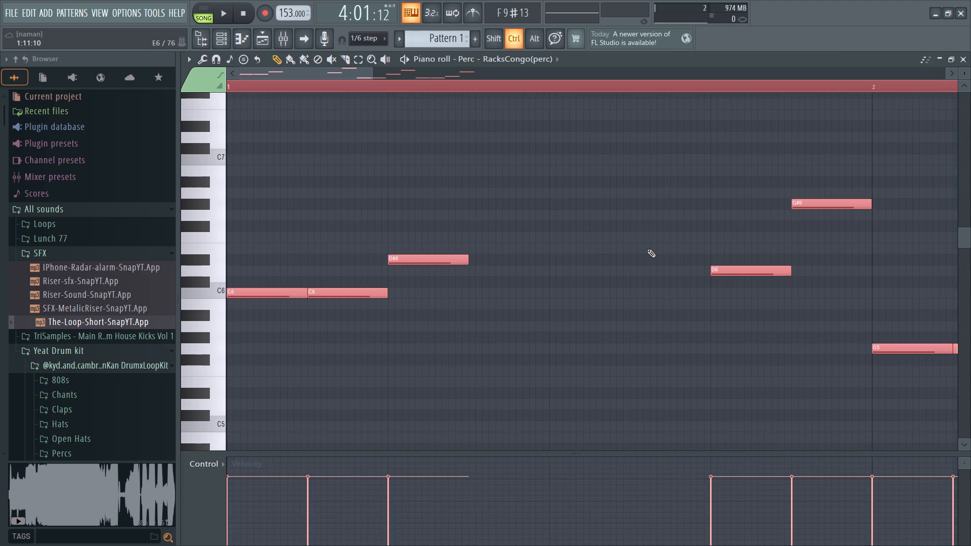
key(BackSpace)
key(Delete)
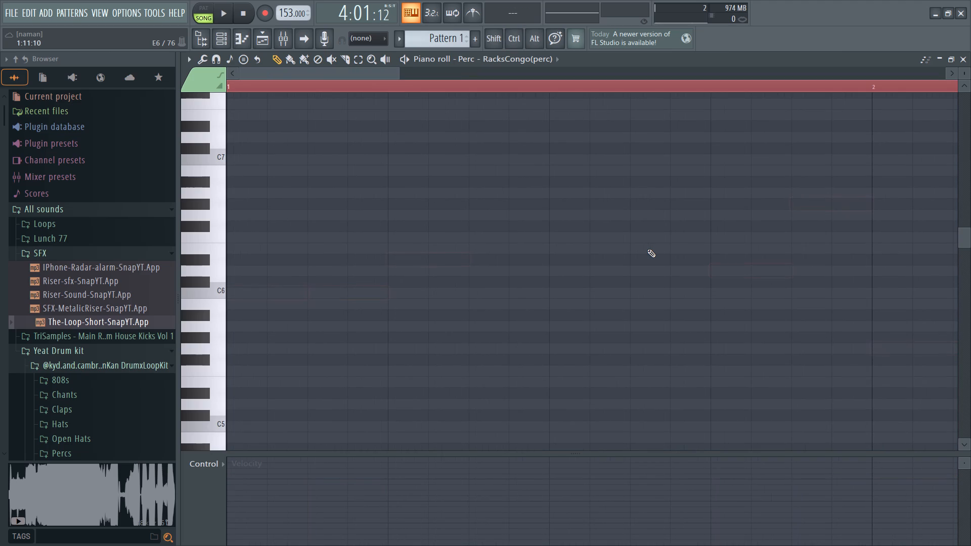
key(ctrl+a)
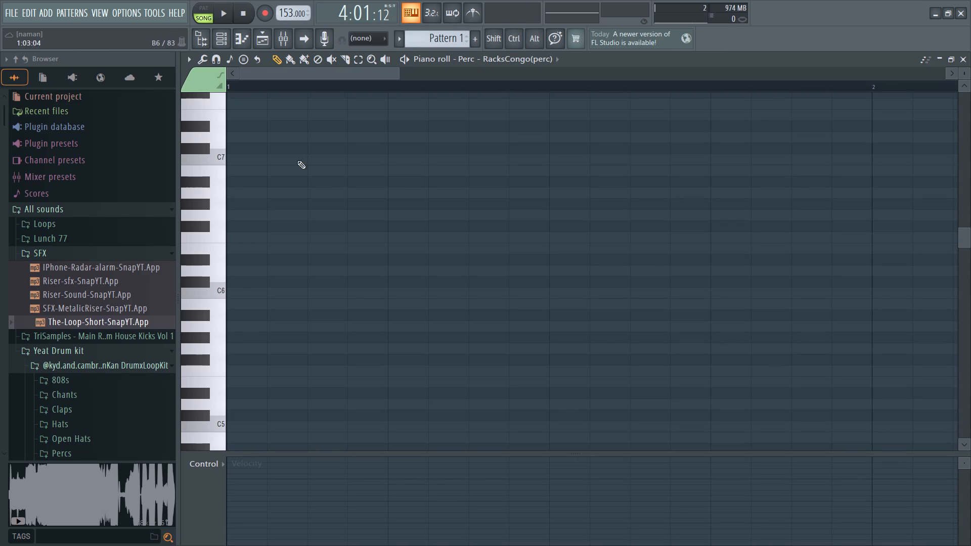
click(967, 58)
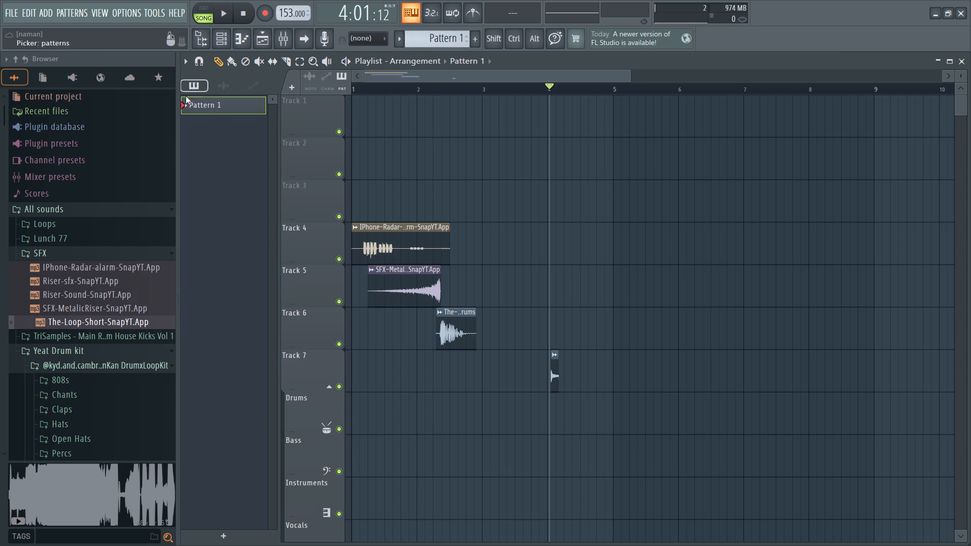
Look through the unsorted channels in the channel rack and return to the playlist.
click(199, 83)
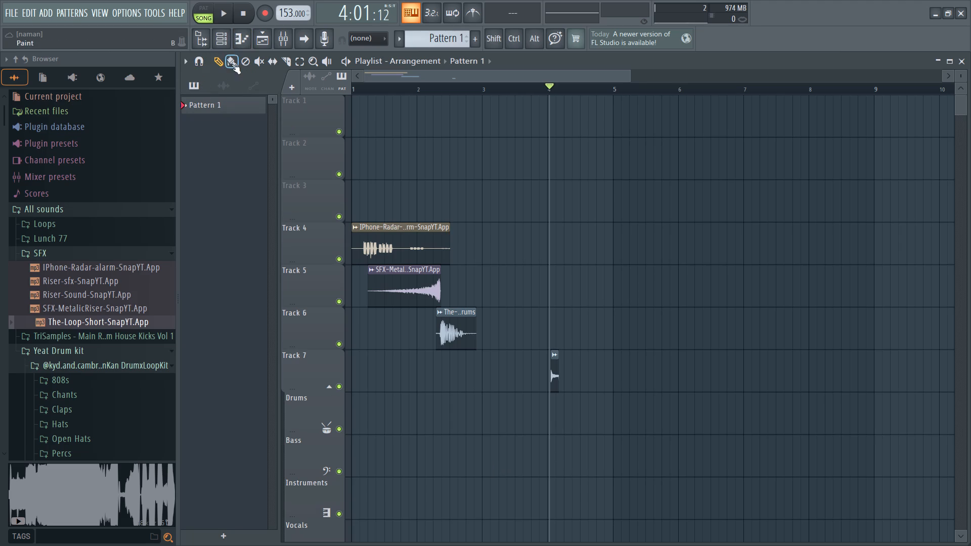
click(226, 44)
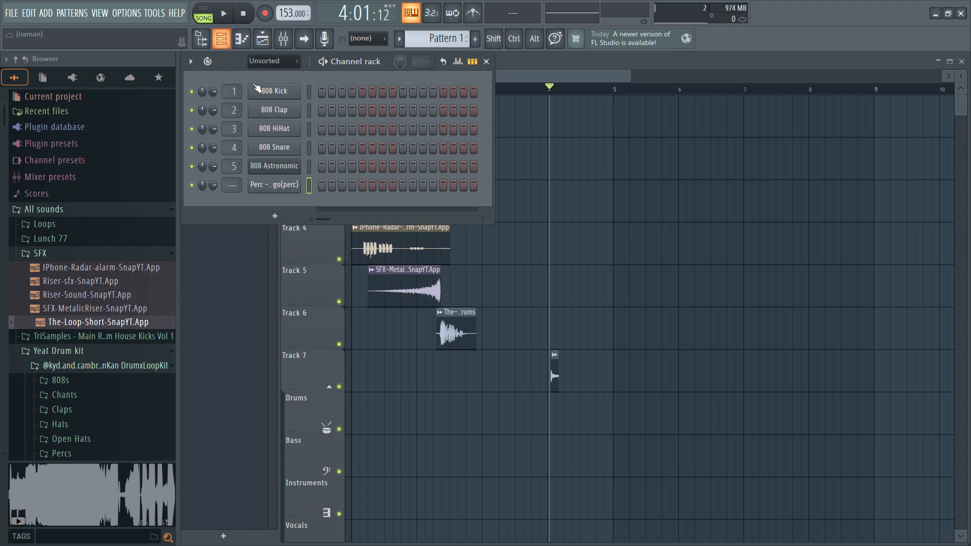
scroll(289, 133, down, 3)
scroll(289, 133, up, 3)
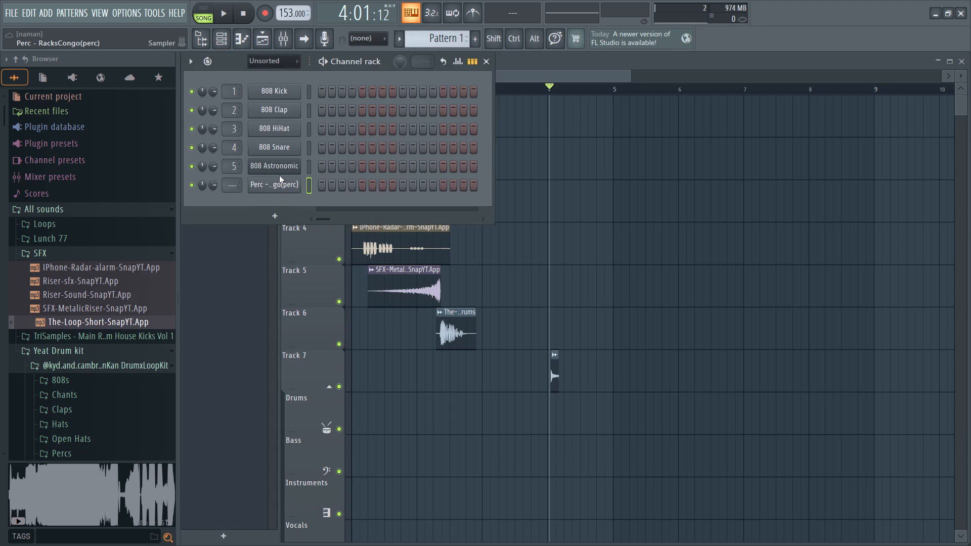
scroll(274, 191, down, 2)
scroll(274, 191, up, 3)
scroll(298, 170, down, 3)
scroll(298, 170, up, 4)
scroll(298, 170, down, 2)
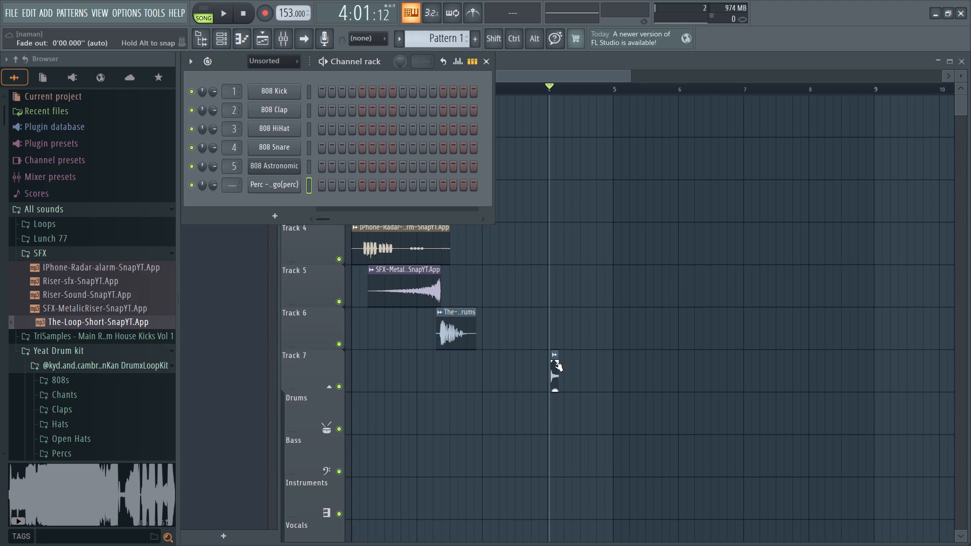
drag(554, 355, 440, 314)
click(247, 318)
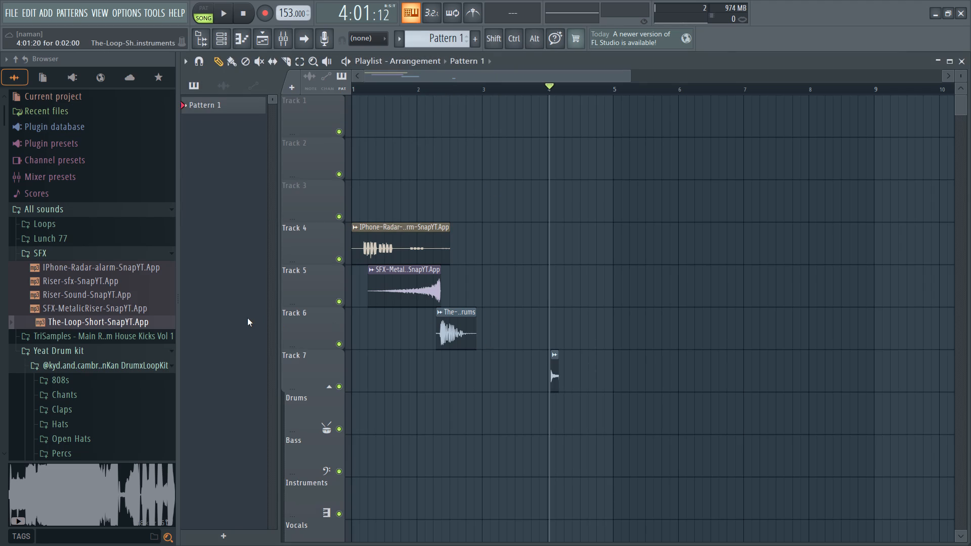
Compare the playlist clips with their audio sources, ending on The-Loop-Short instruments source of the Track 7 slice.
click(412, 254)
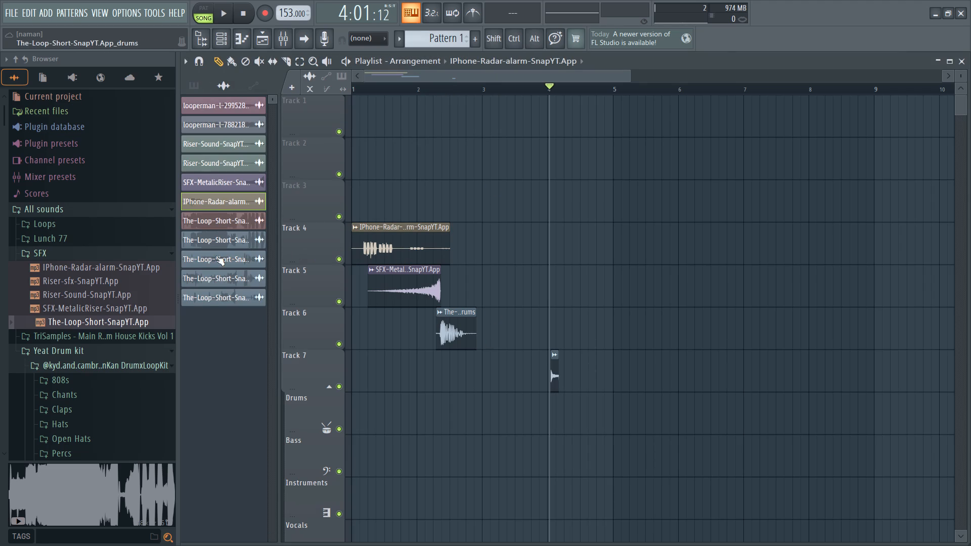
click(220, 297)
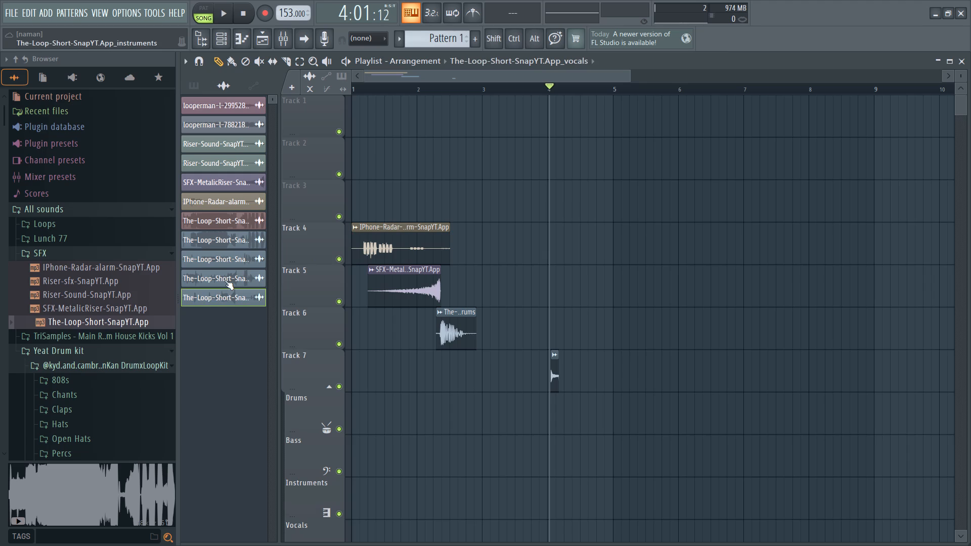
click(225, 280)
click(235, 251)
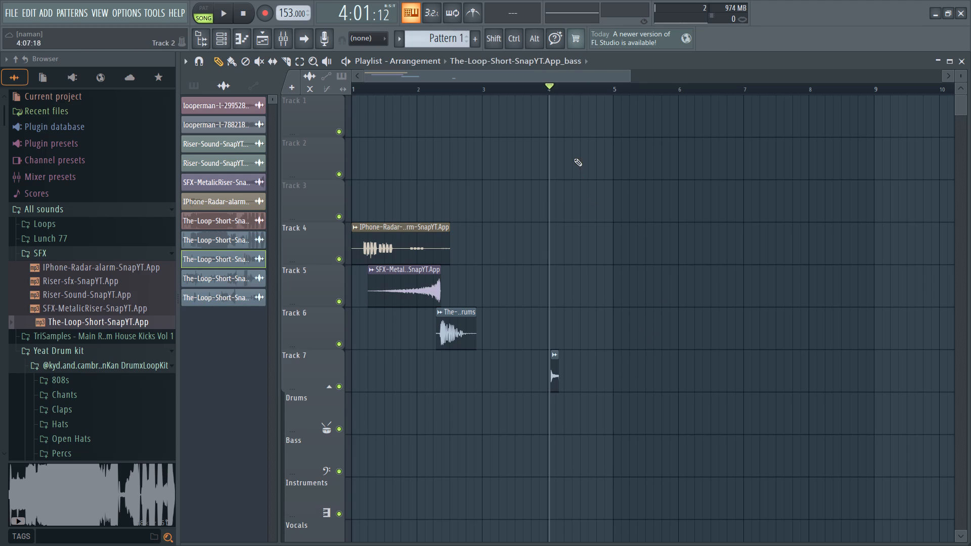
click(555, 354)
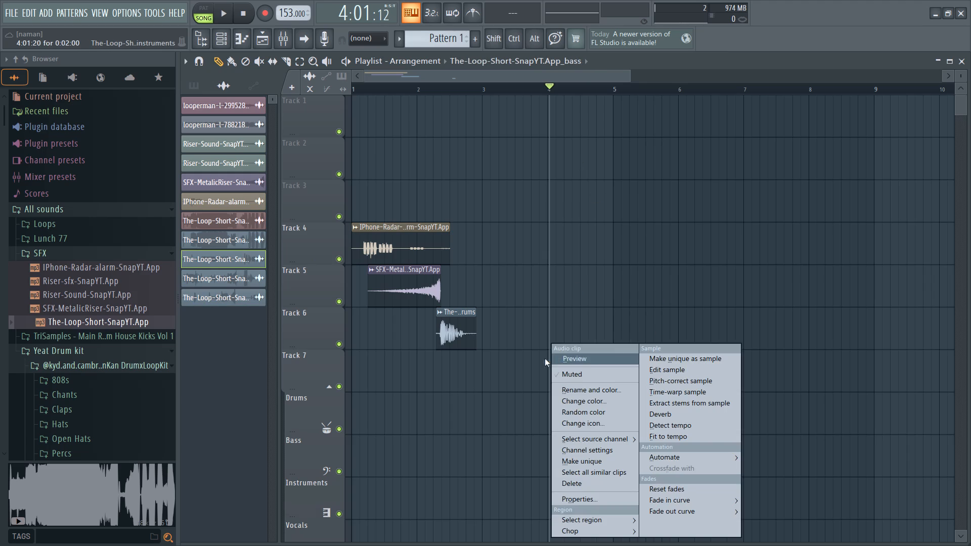
click(532, 356)
click(554, 367)
click(552, 371)
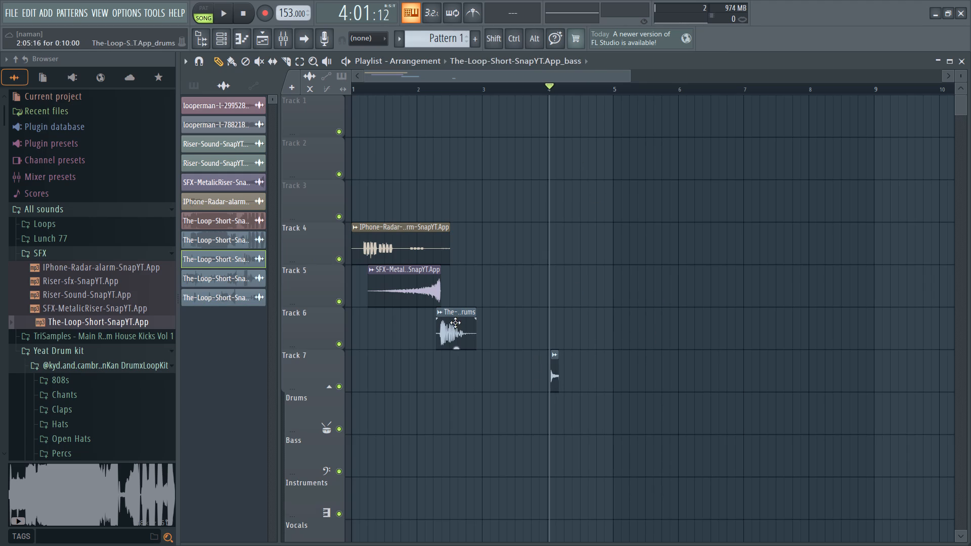
click(455, 323)
click(553, 368)
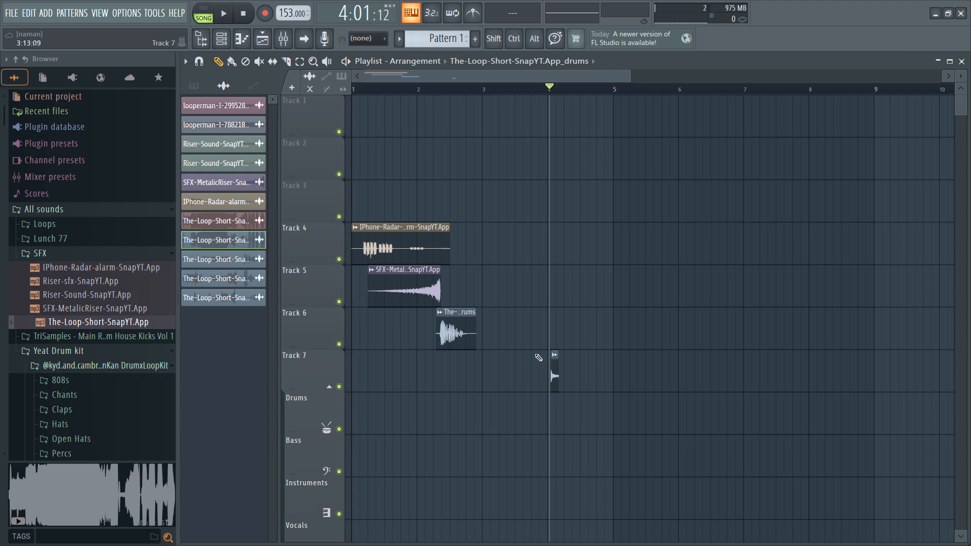
click(555, 362)
click(456, 323)
click(411, 291)
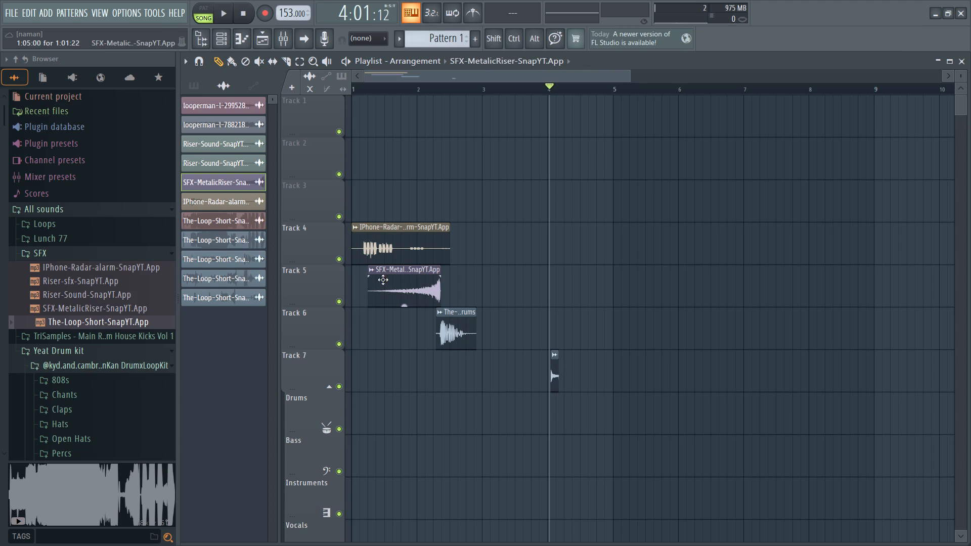
click(556, 376)
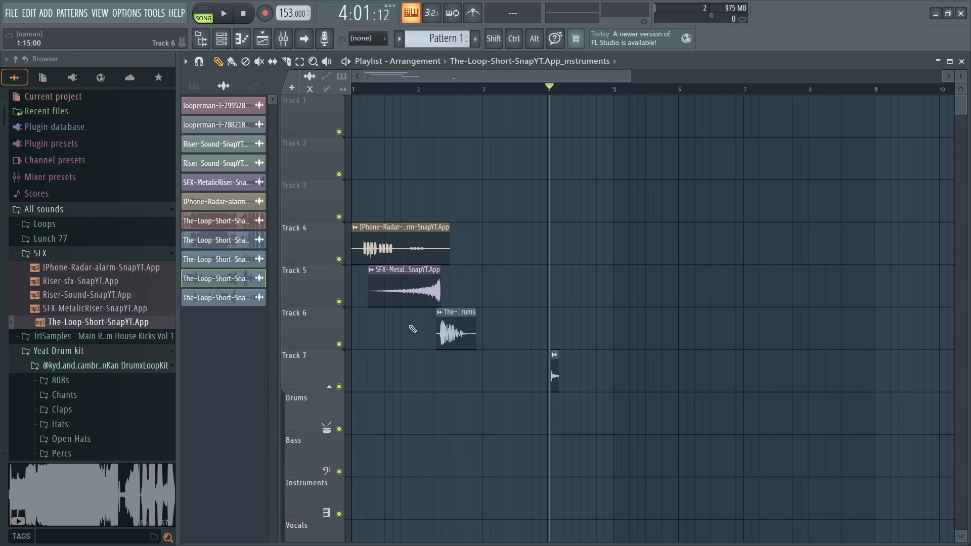
right_click(217, 278)
click(214, 282)
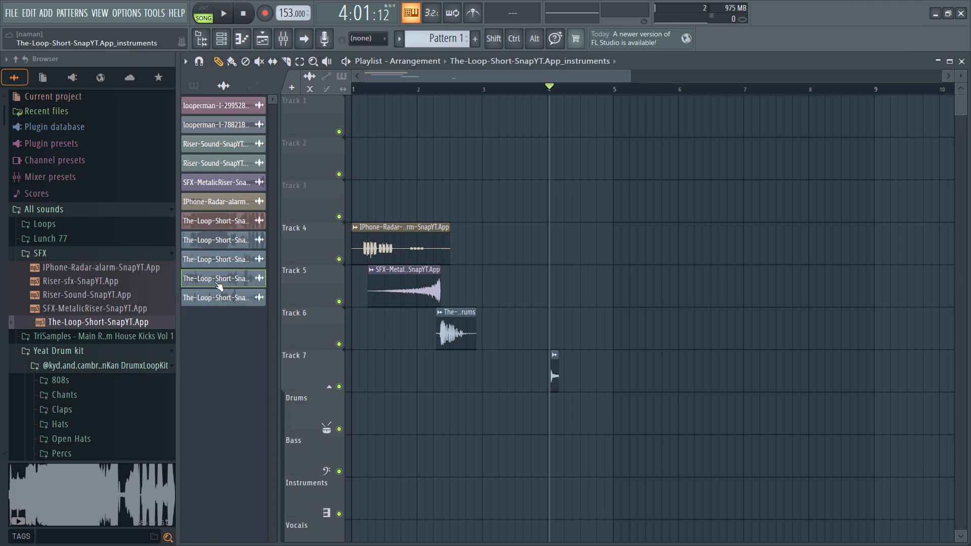
Move the channel rack to the middle of the playlist and open The-Loop-Short instruments channel's sample settings.
click(219, 33)
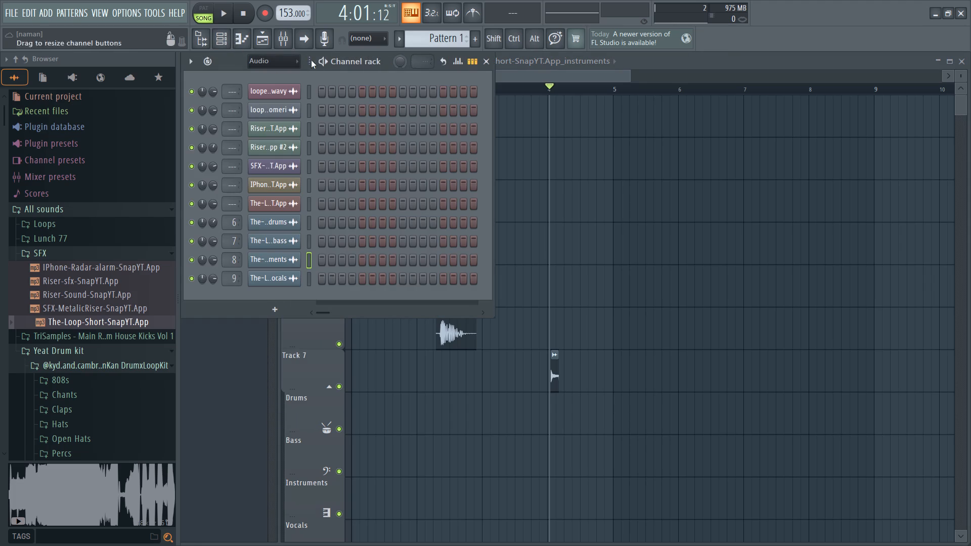
drag(346, 60, 542, 144)
click(233, 275)
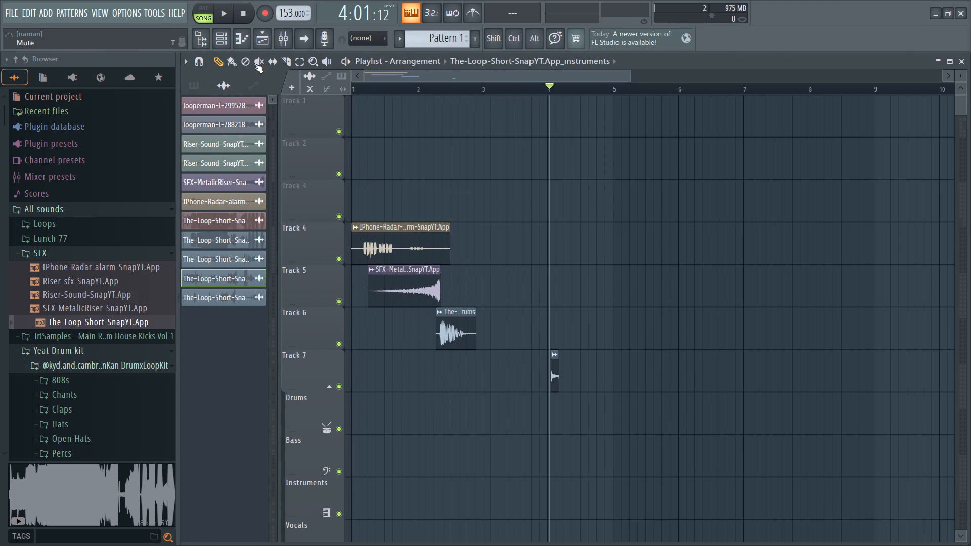
click(210, 41)
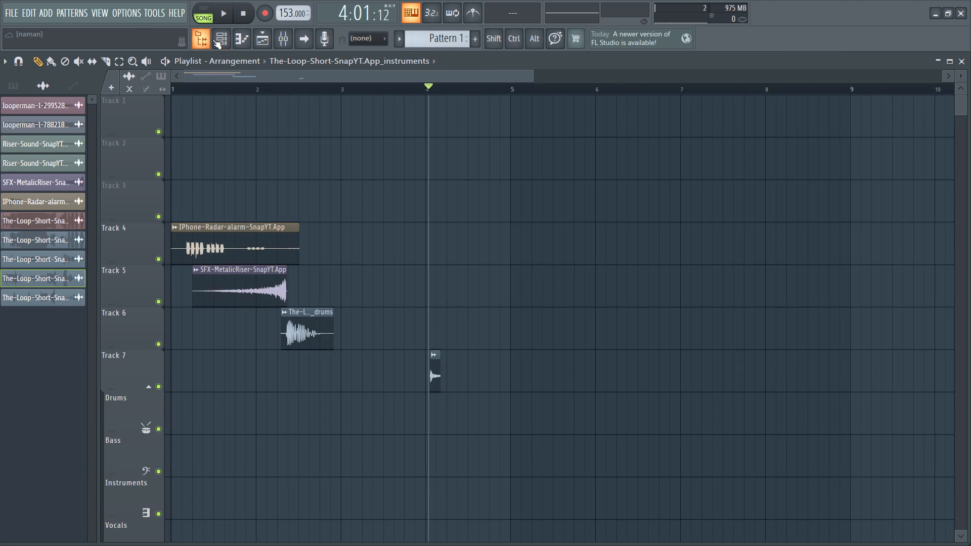
click(217, 38)
click(217, 38)
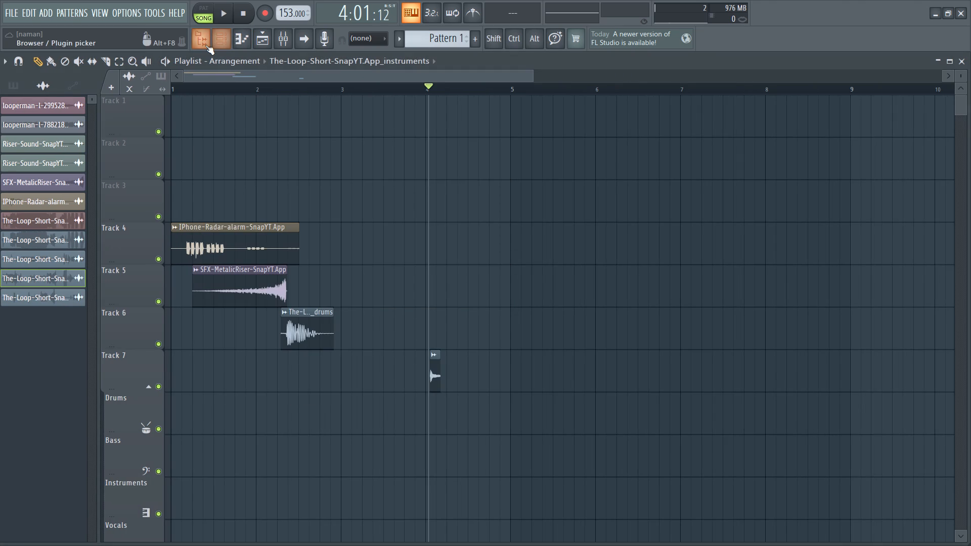
click(205, 45)
click(229, 44)
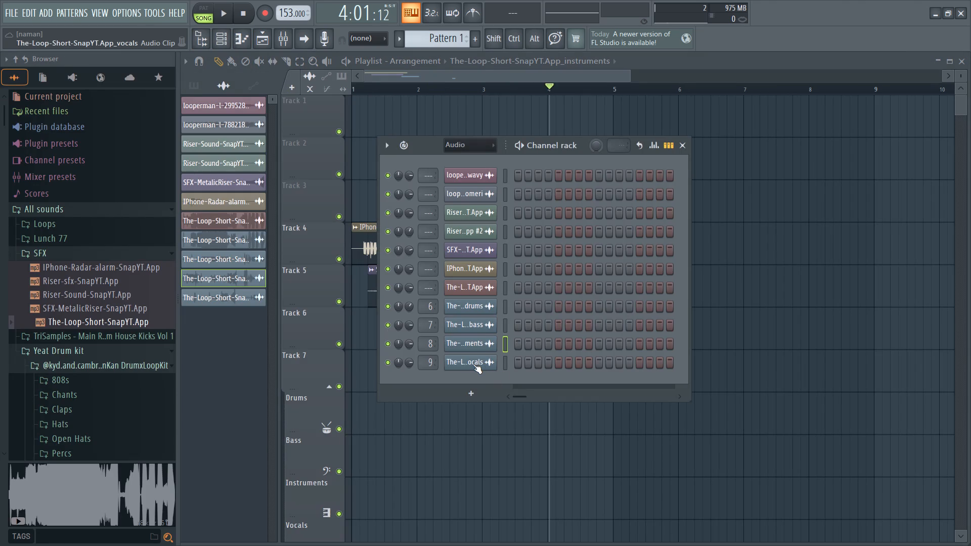
click(469, 346)
right_click(469, 346)
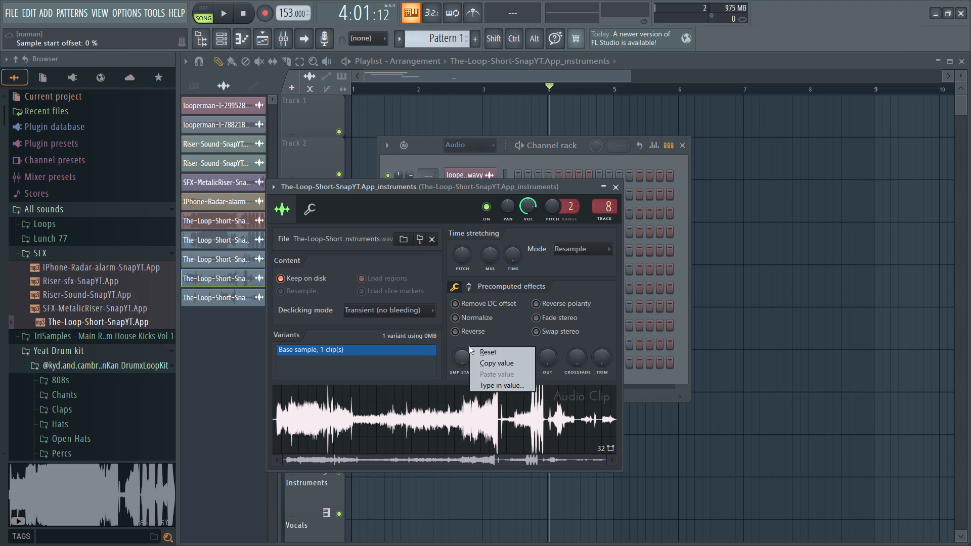
drag(559, 282, 560, 287)
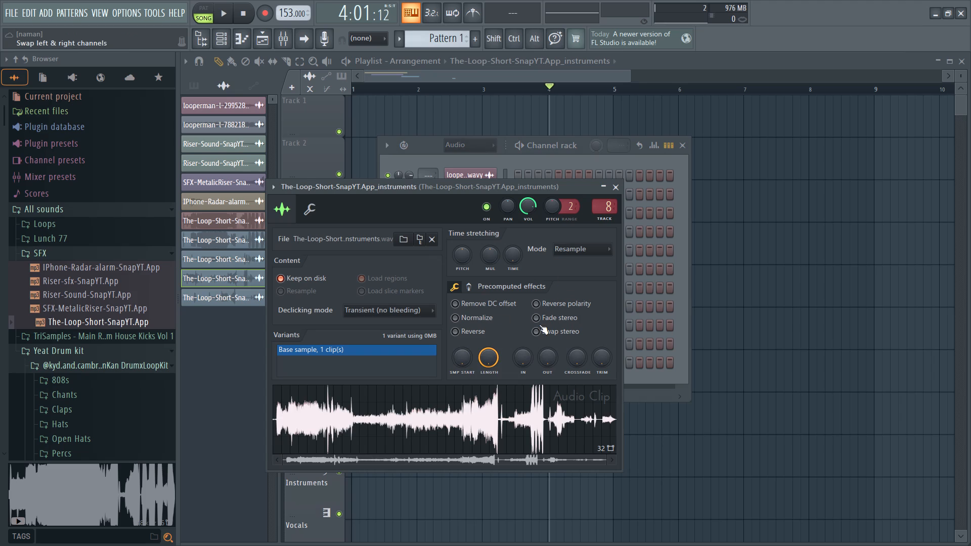
Play the song briefly and close the The-Loop-Short instruments channel's sample settings.
key(space)
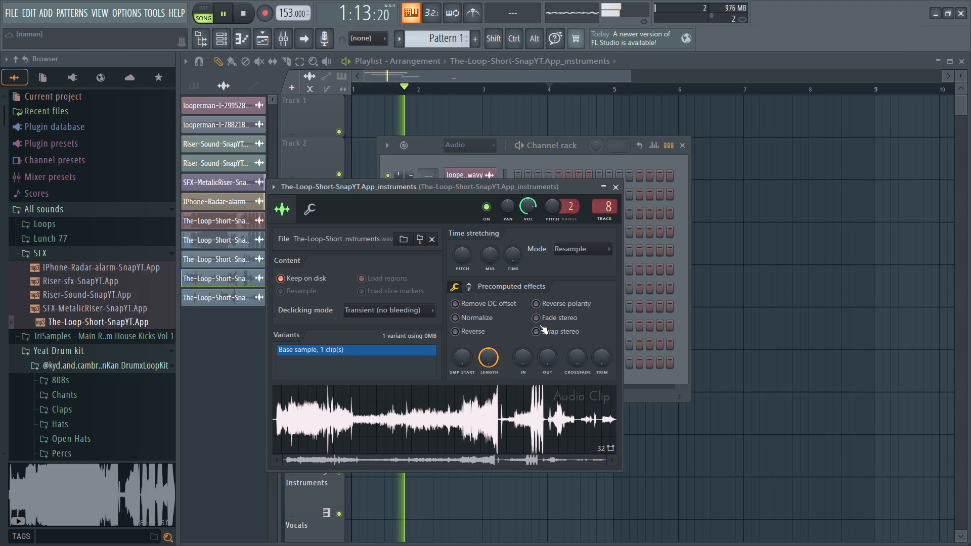
key(space)
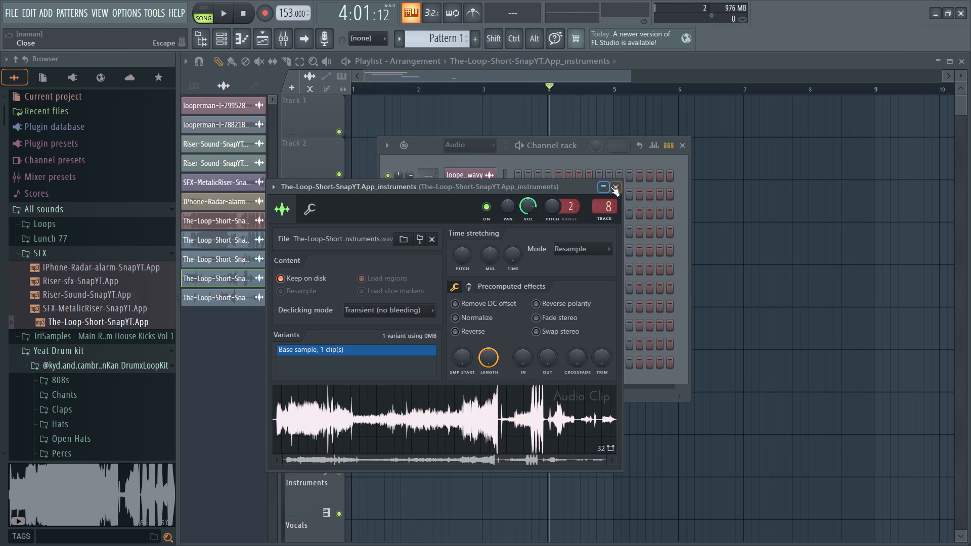
click(617, 187)
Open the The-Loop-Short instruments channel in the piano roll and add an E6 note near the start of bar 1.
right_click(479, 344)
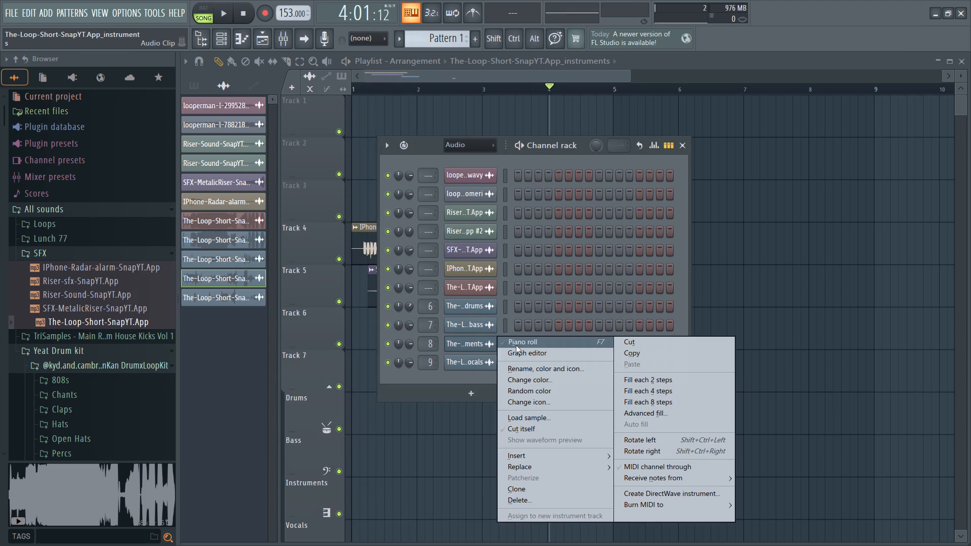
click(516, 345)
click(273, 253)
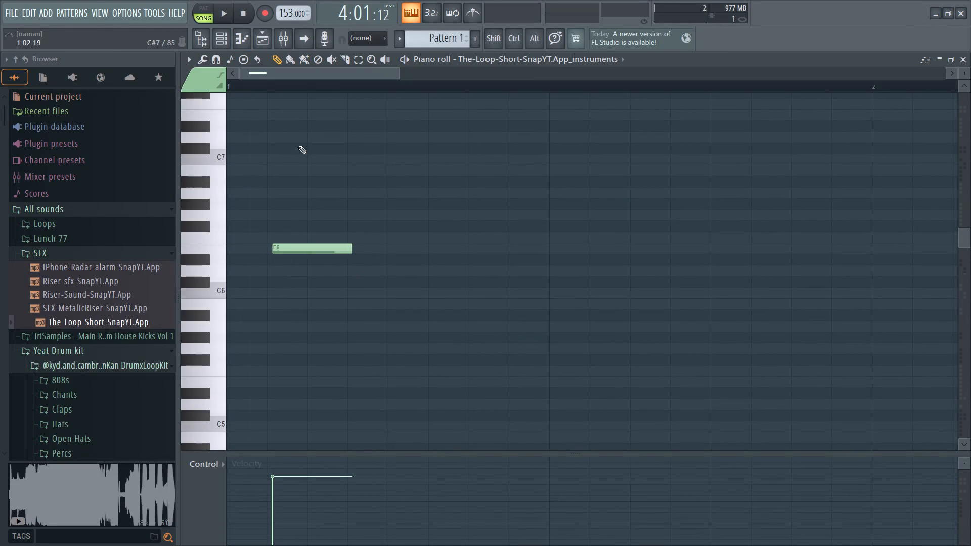
Switch playback from song to pattern mode and listen repeatedly to how the instruments sample plays from the E6 note.
key(space)
key(space)
key(space)
key(space)
key(space)
key(space)
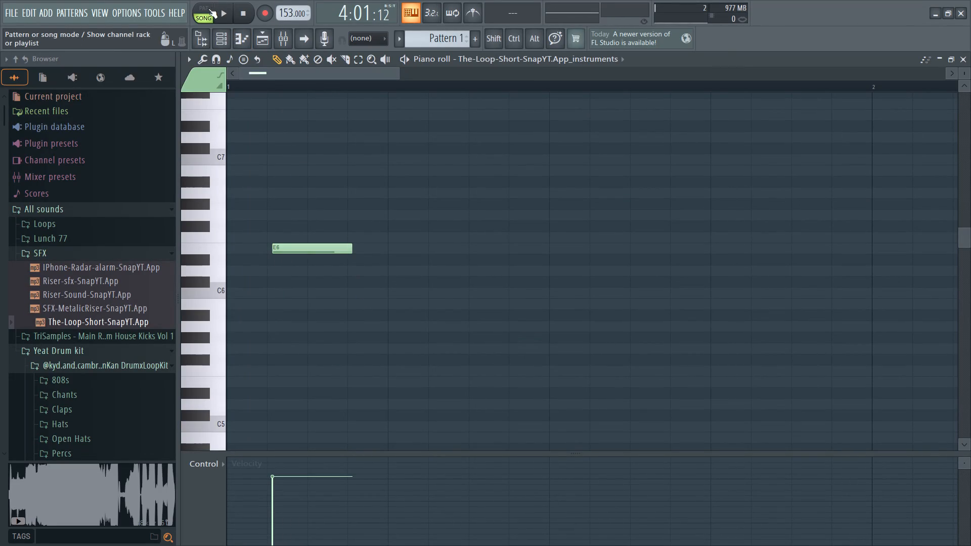
click(202, 9)
key(space)
key(space)
key(space)
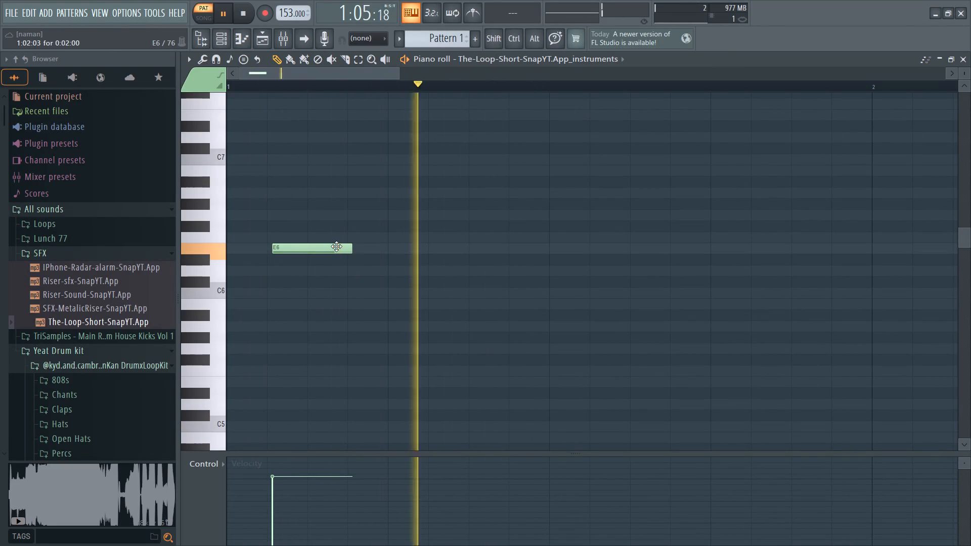
key(space)
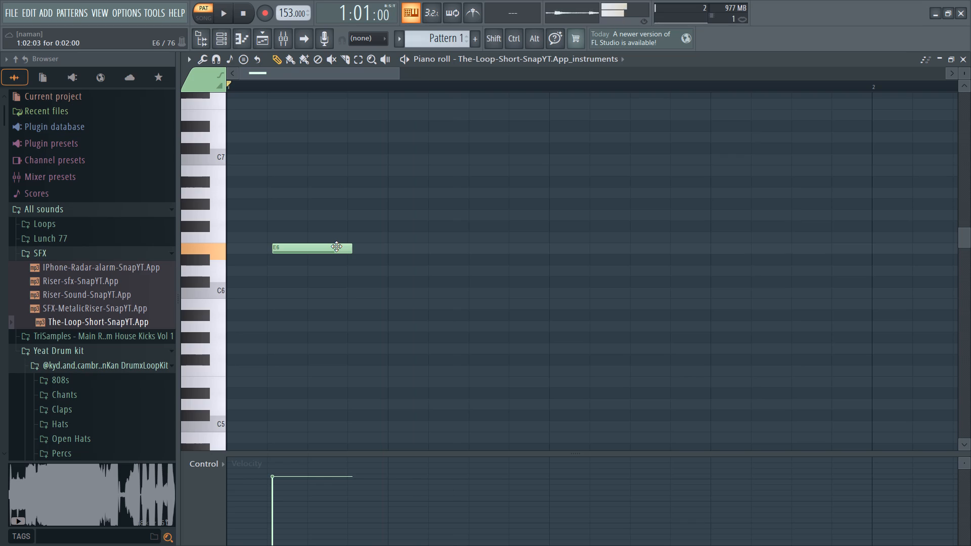
key(space)
key(space)
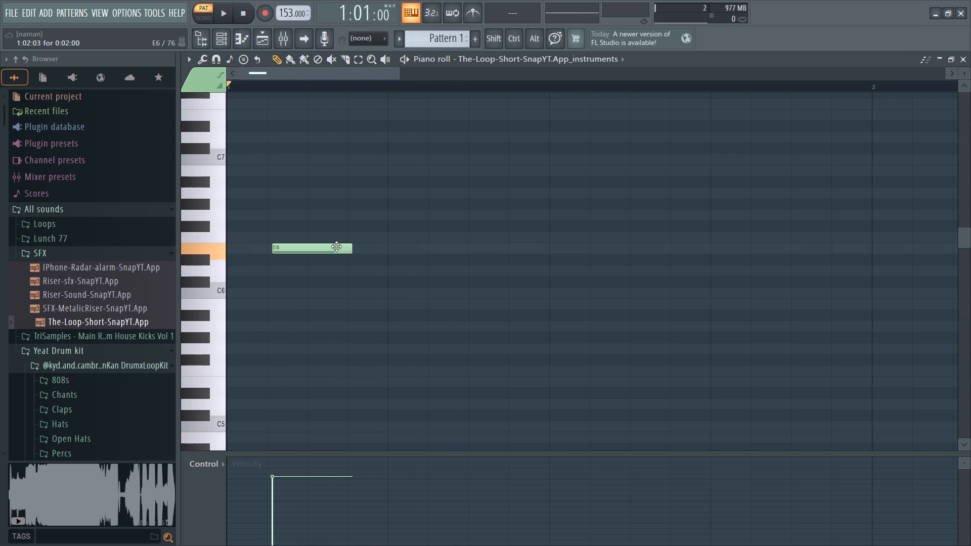
key(space)
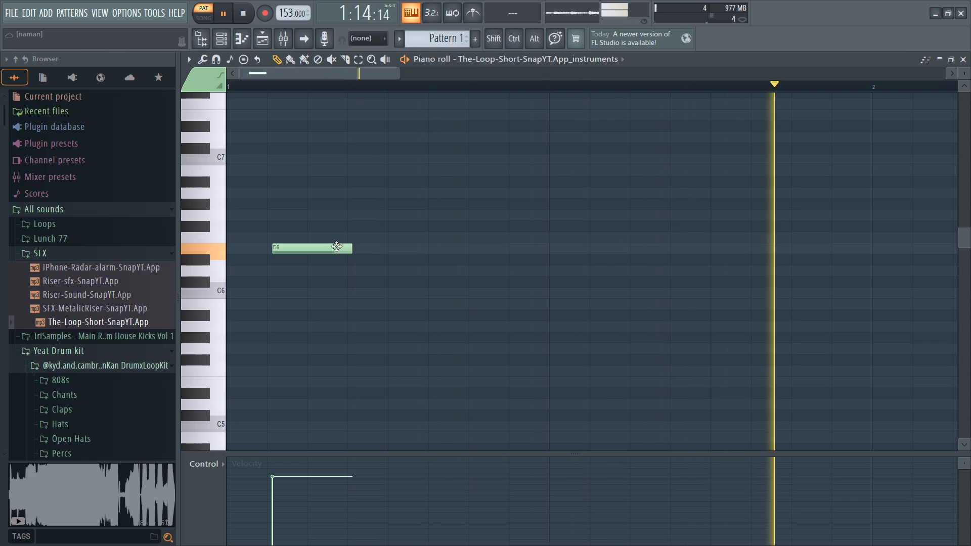
key(space)
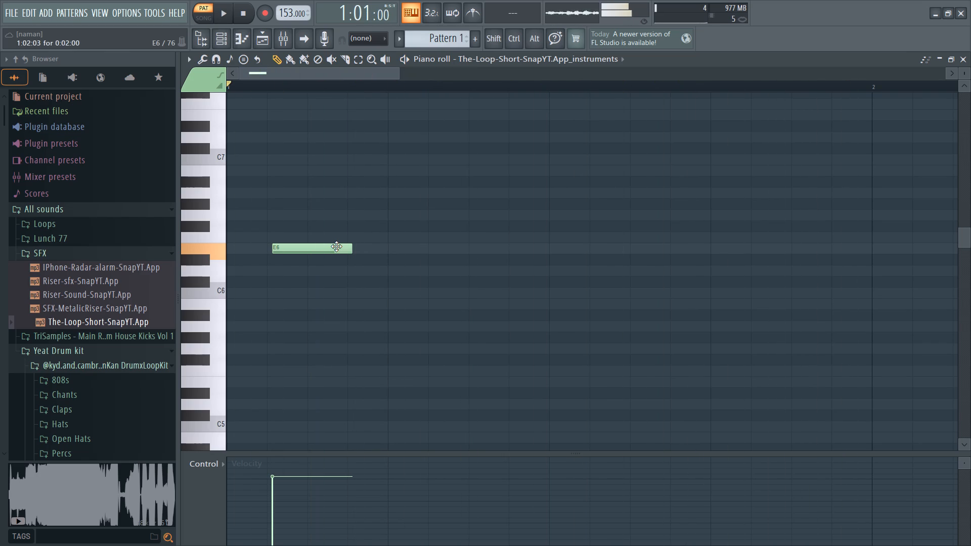
click(238, 7)
click(229, 16)
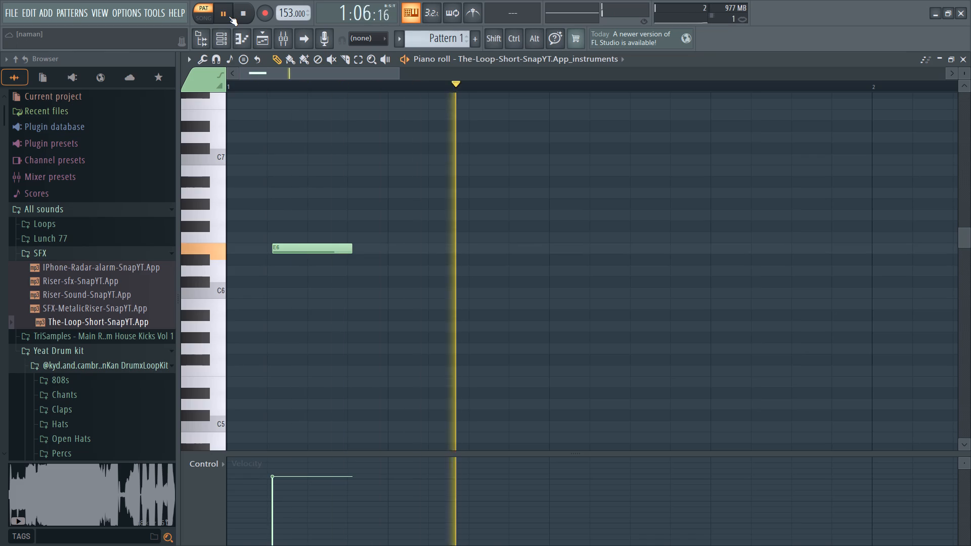
key(space)
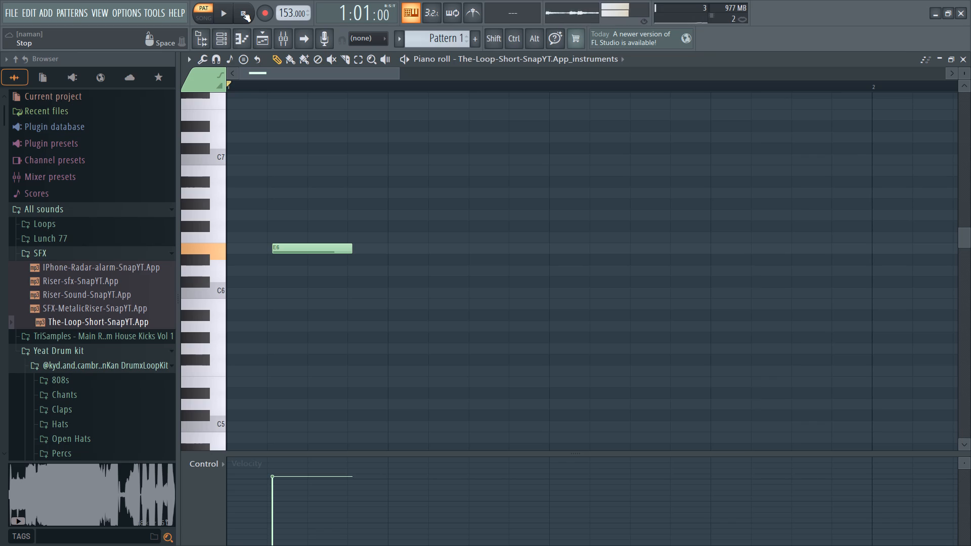
click(242, 12)
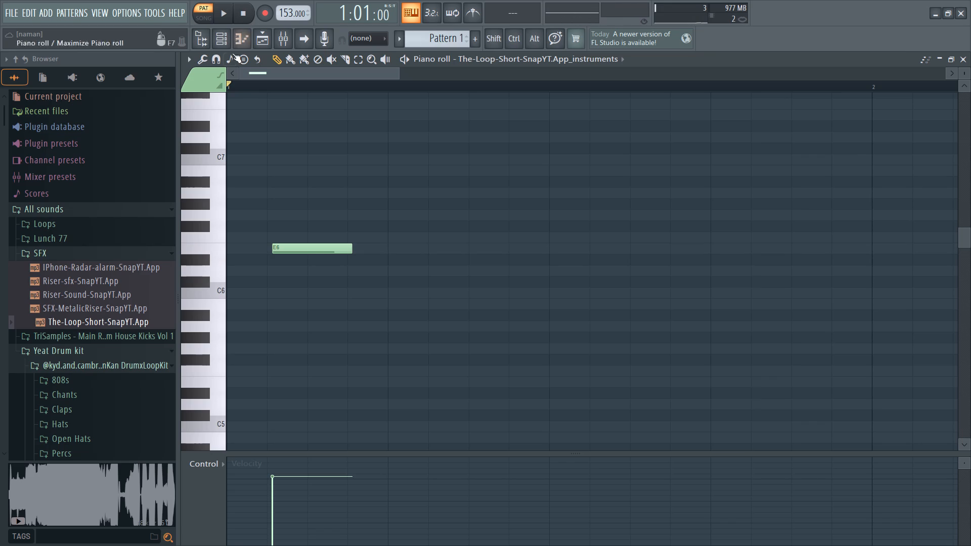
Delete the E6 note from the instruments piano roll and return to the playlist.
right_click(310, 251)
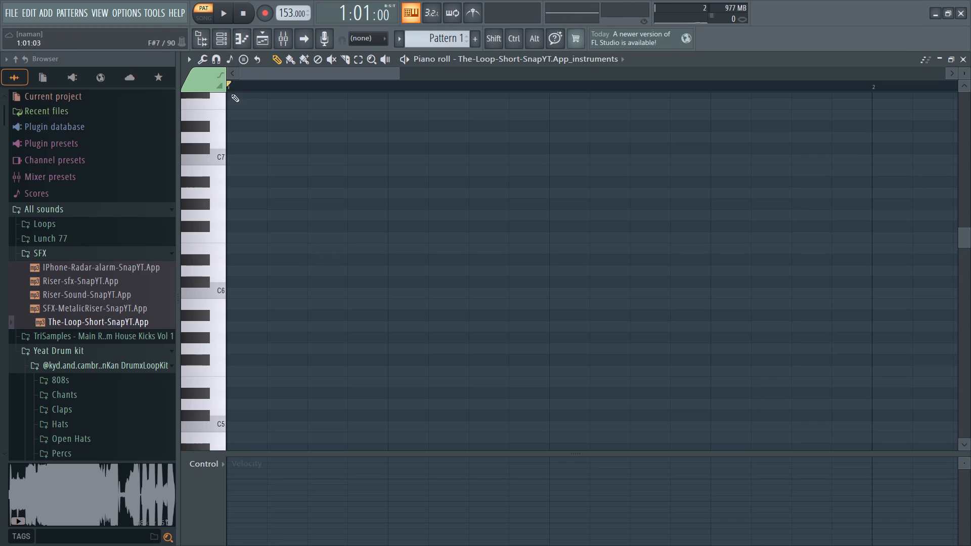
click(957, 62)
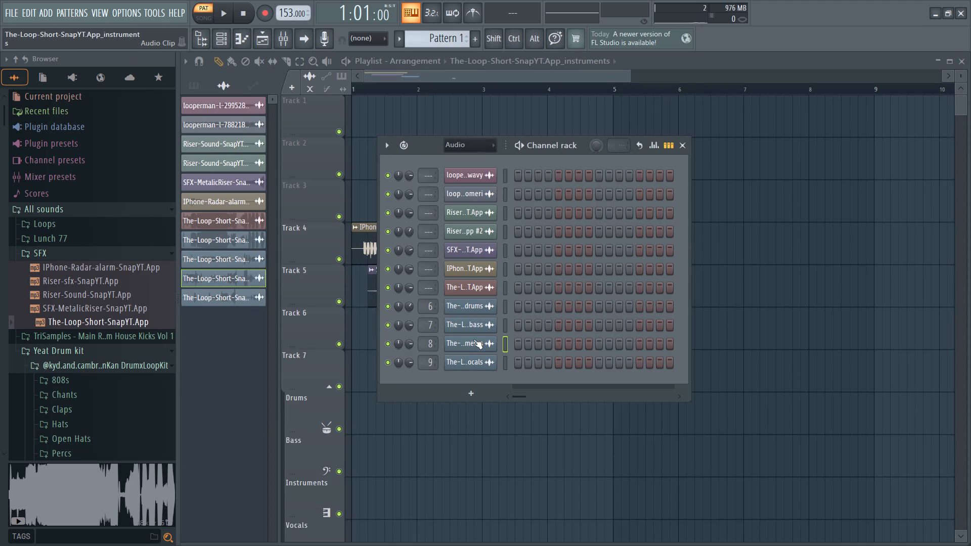
Check the instruments channel's options and open the The-Loop-Short vocals channel's sample settings from the channel rack.
right_click(473, 339)
click(473, 353)
right_click(464, 360)
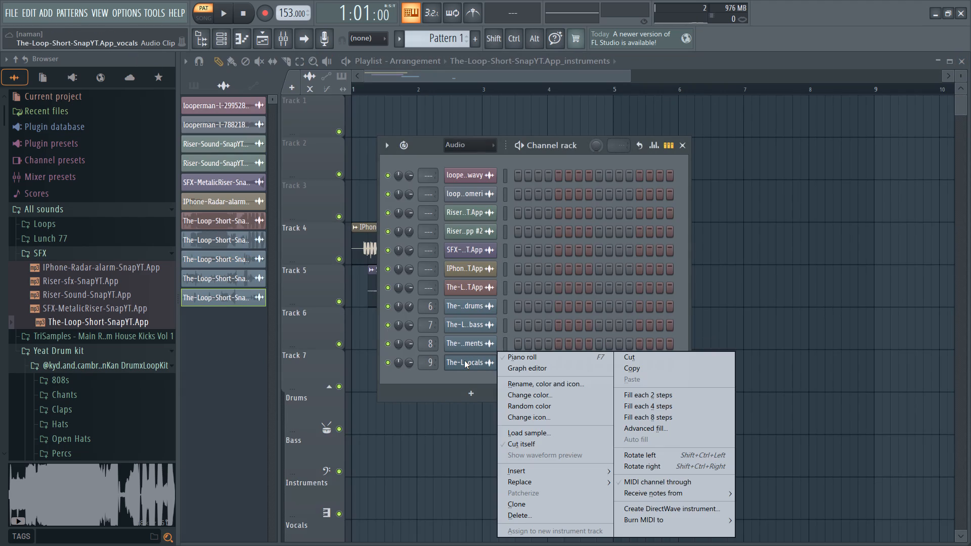
double_click(464, 360)
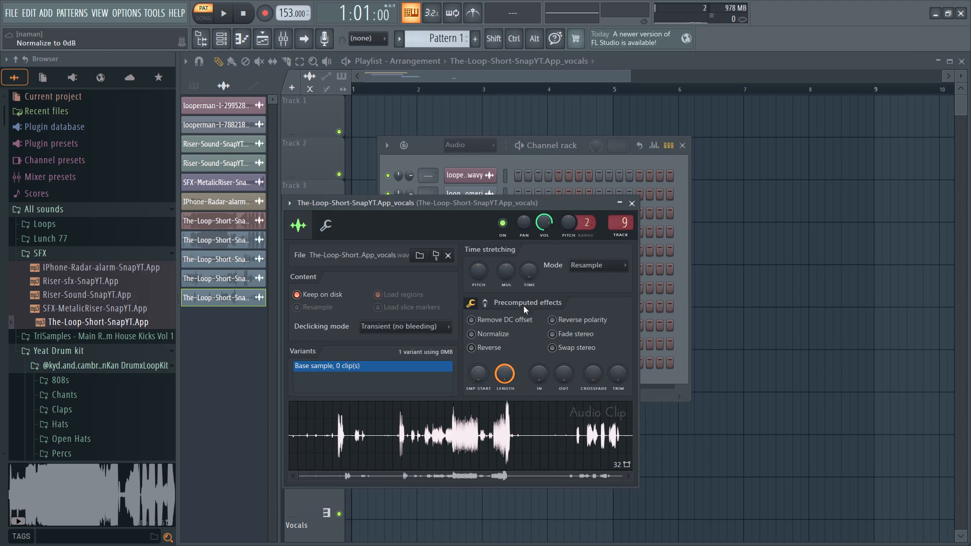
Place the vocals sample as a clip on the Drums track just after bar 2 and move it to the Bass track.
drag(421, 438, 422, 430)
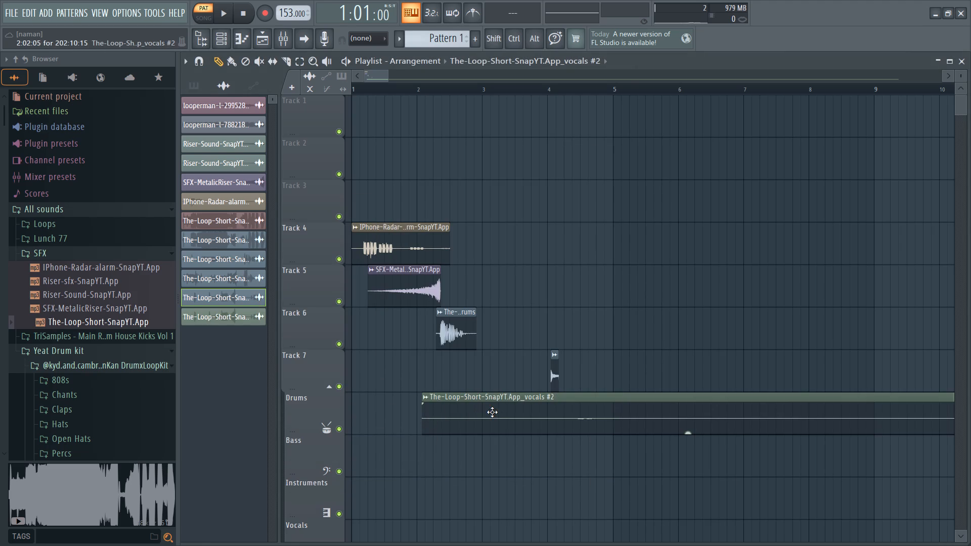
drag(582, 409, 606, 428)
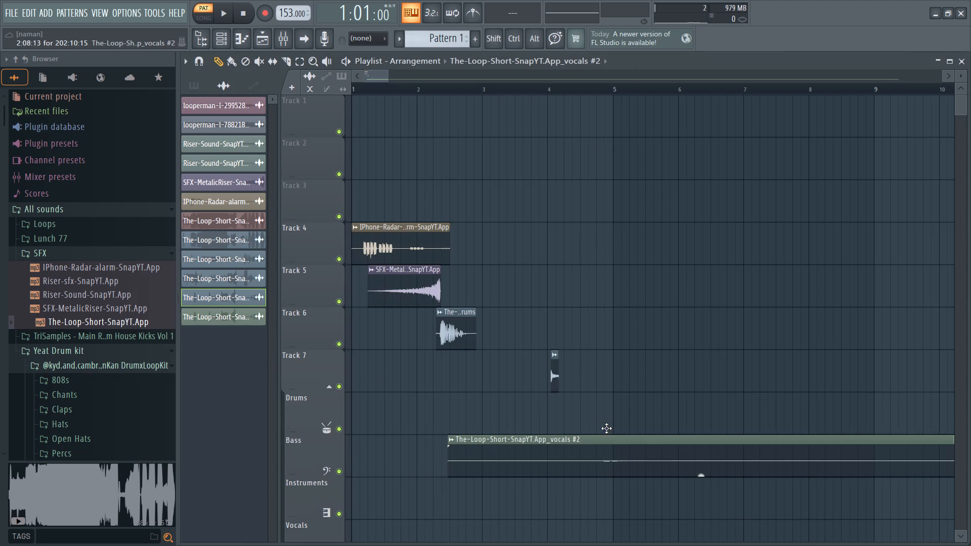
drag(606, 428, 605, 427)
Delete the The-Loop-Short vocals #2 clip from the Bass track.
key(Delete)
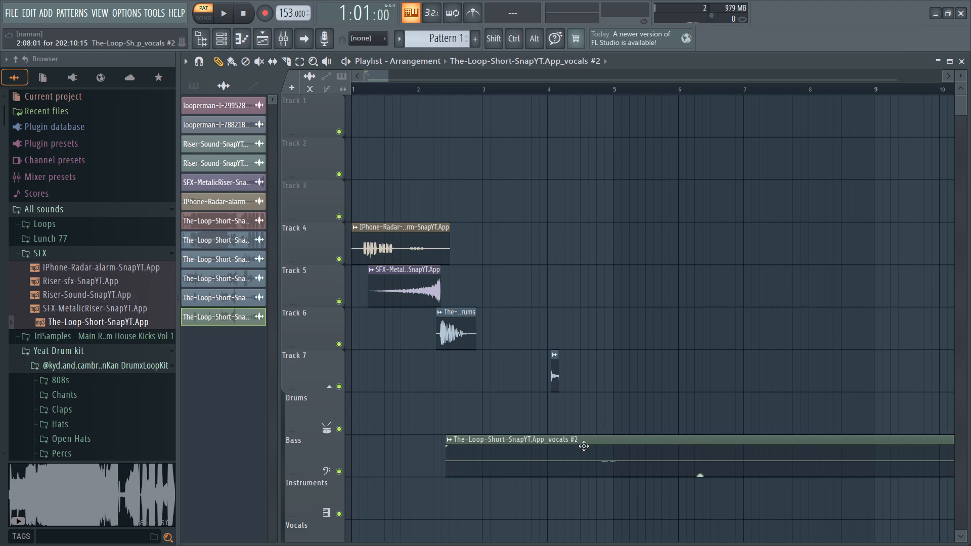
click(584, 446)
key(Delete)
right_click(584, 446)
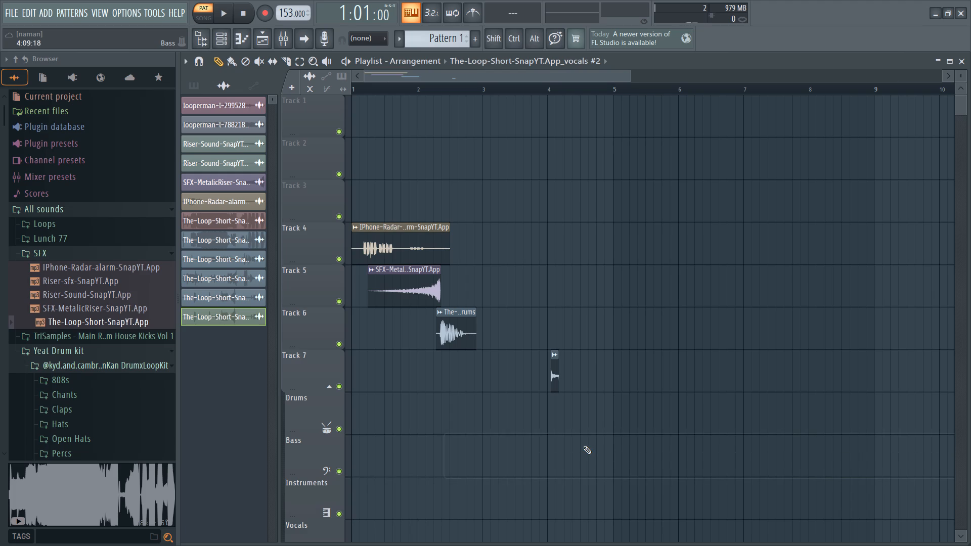
Select the The-Loop-Short vocals source, check its channel in the channel rack, and return to the playlist.
click(202, 297)
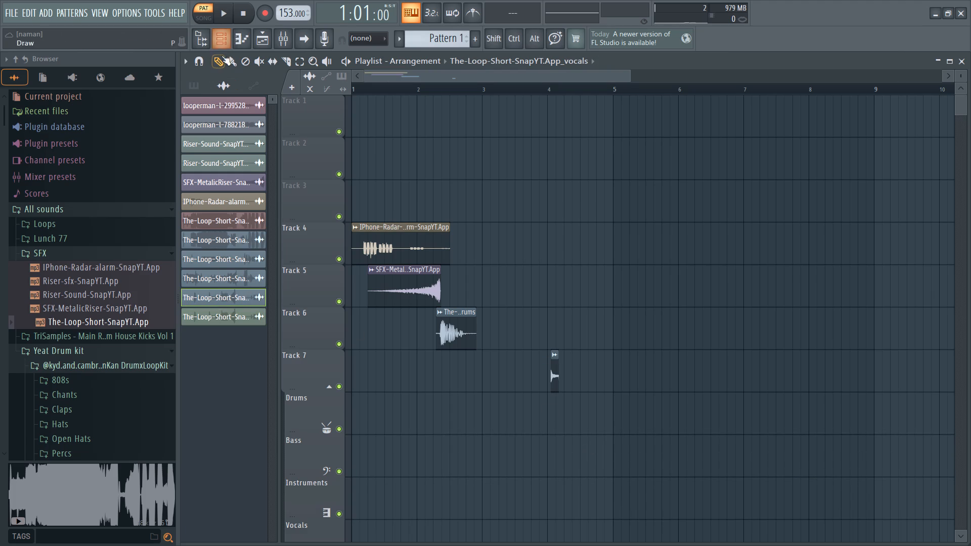
click(224, 45)
click(469, 361)
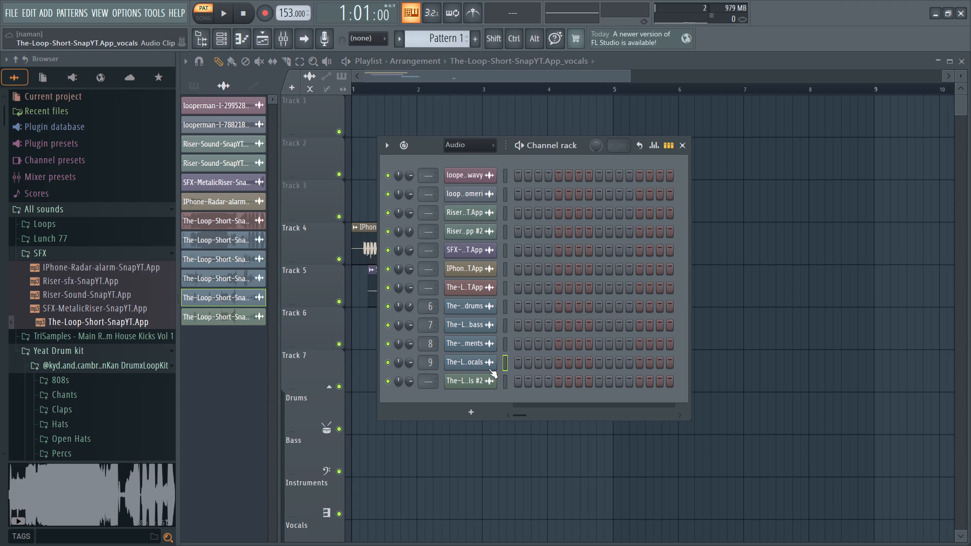
right_click(484, 363)
click(483, 363)
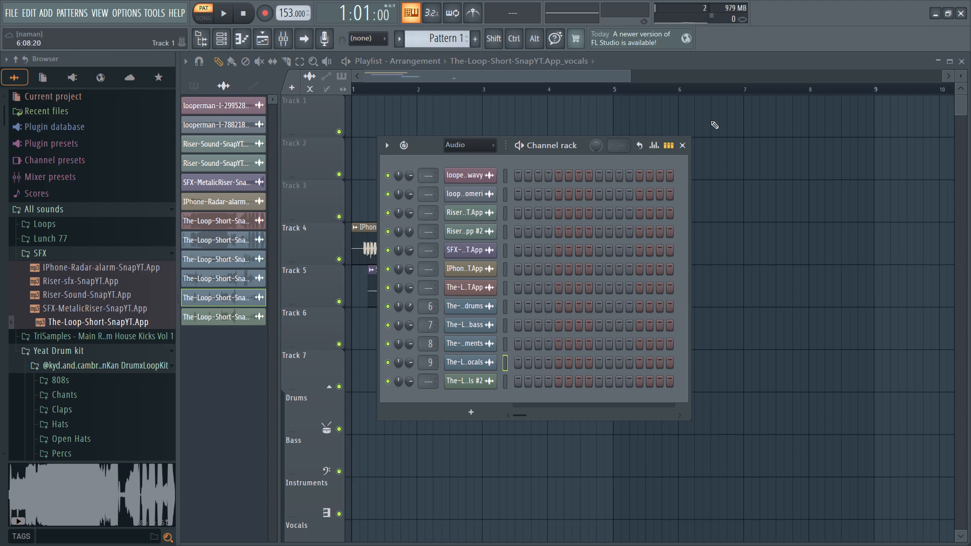
click(681, 137)
click(676, 143)
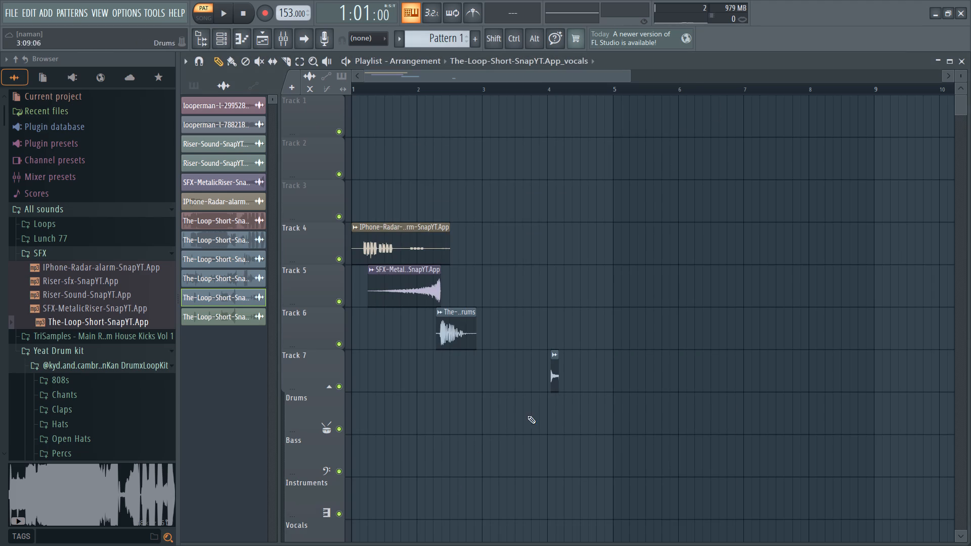
Change the colour of the instruments slice on Track 7 to Cadet Blue, #38A5A8.
right_click(555, 354)
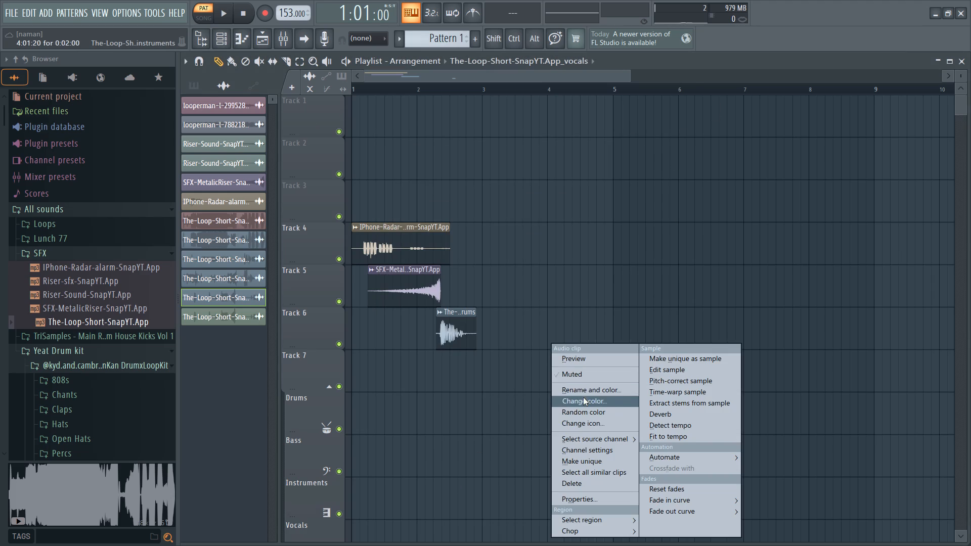
click(599, 401)
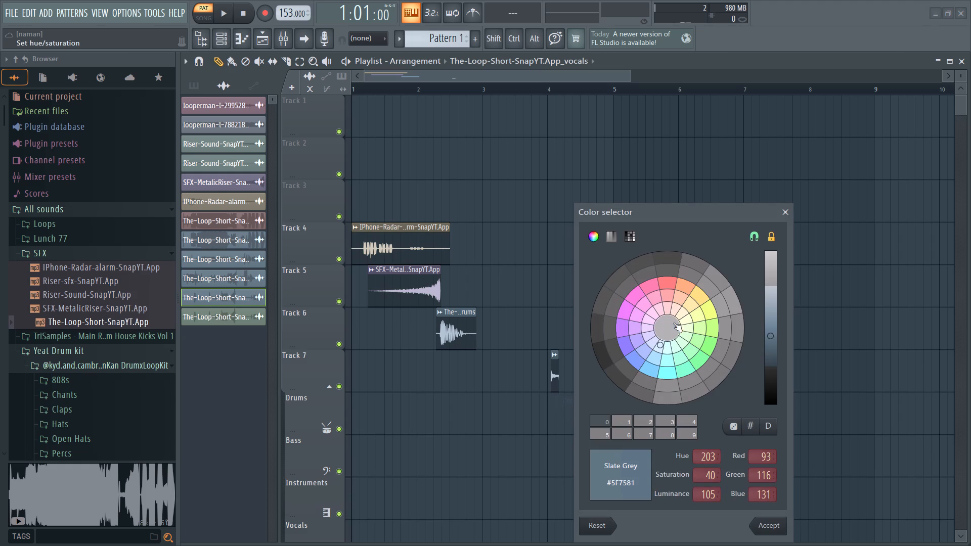
drag(665, 353, 675, 375)
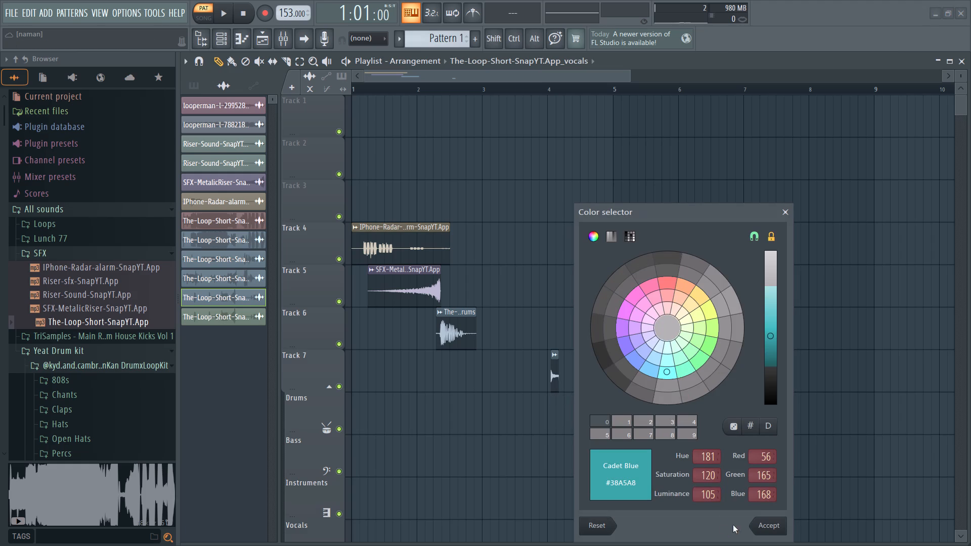
click(778, 529)
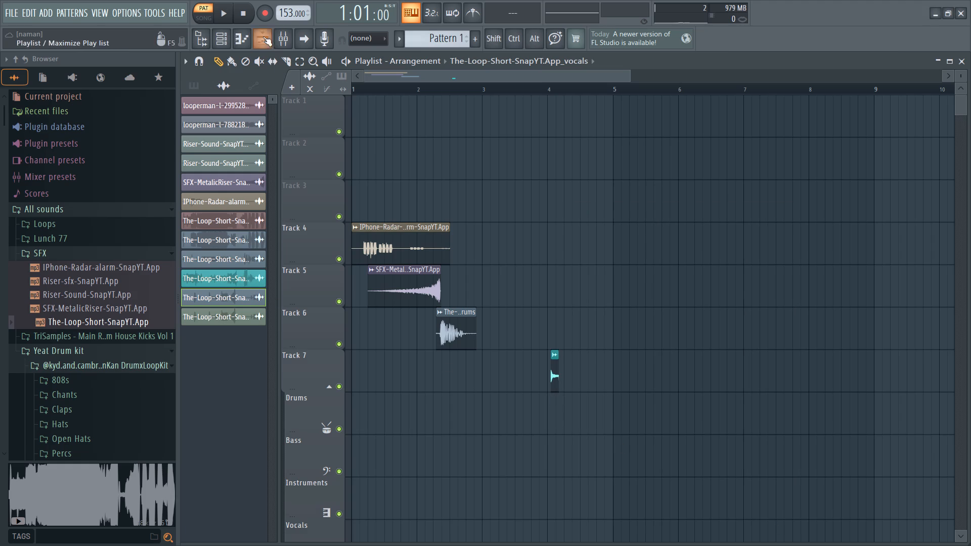
Locate the recoloured instruments channel in the channel rack, check its settings and options, and return to the playlist.
click(227, 42)
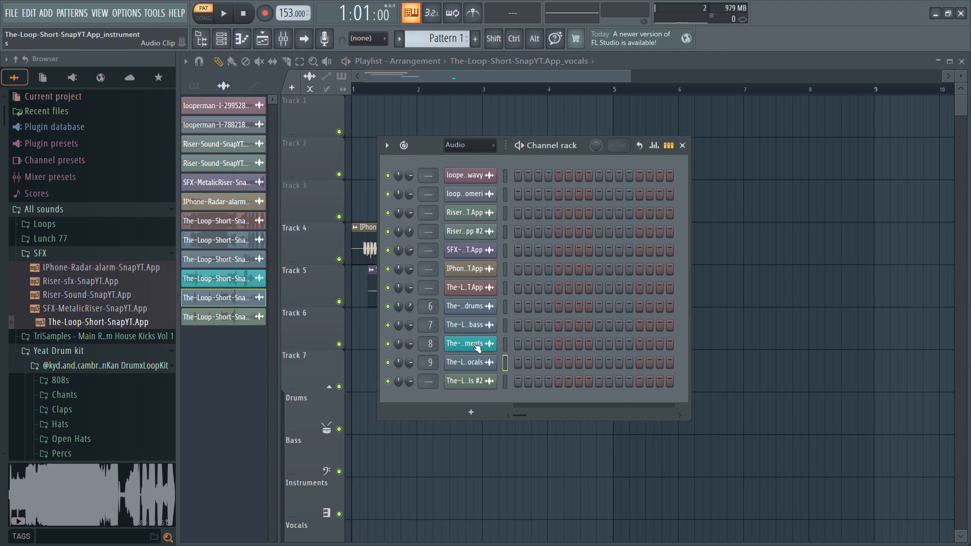
click(472, 343)
click(621, 191)
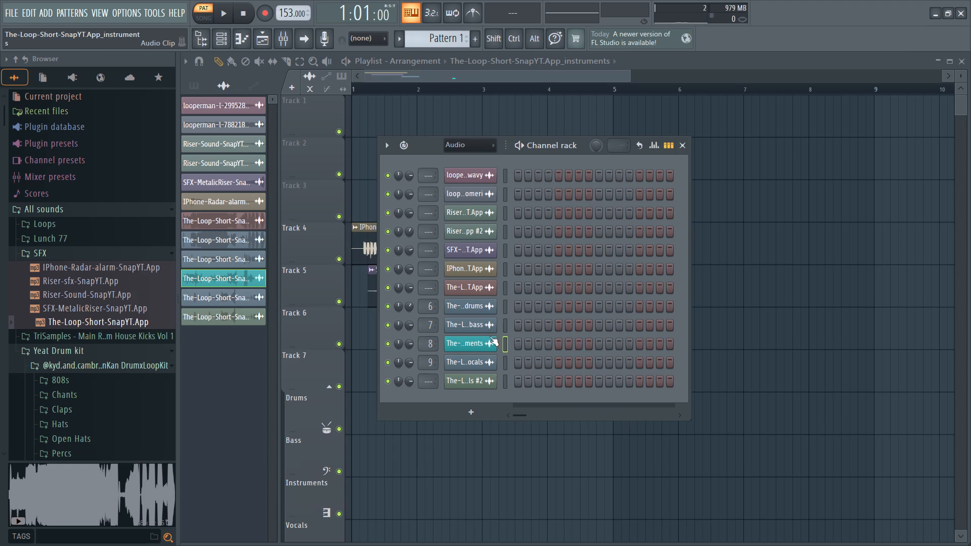
right_click(474, 343)
click(685, 146)
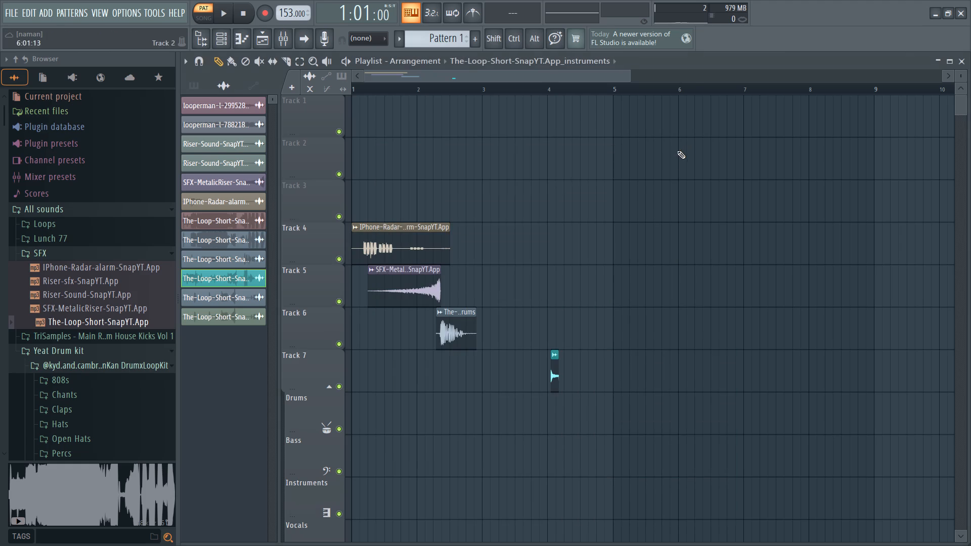
Make the teal instruments slice on Track 7 unique, accepting that it is not used elsewhere in the playlist.
right_click(557, 359)
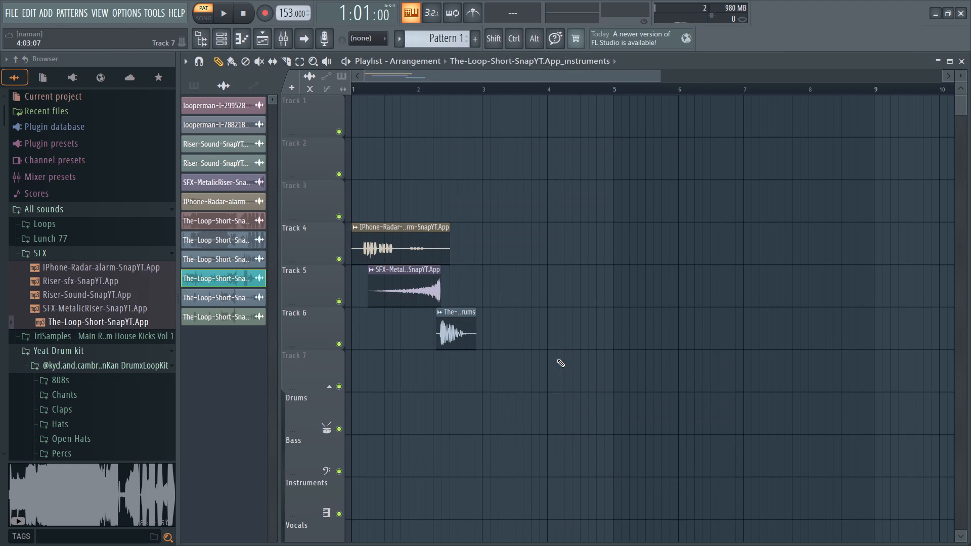
key(ctrl+z)
click(555, 351)
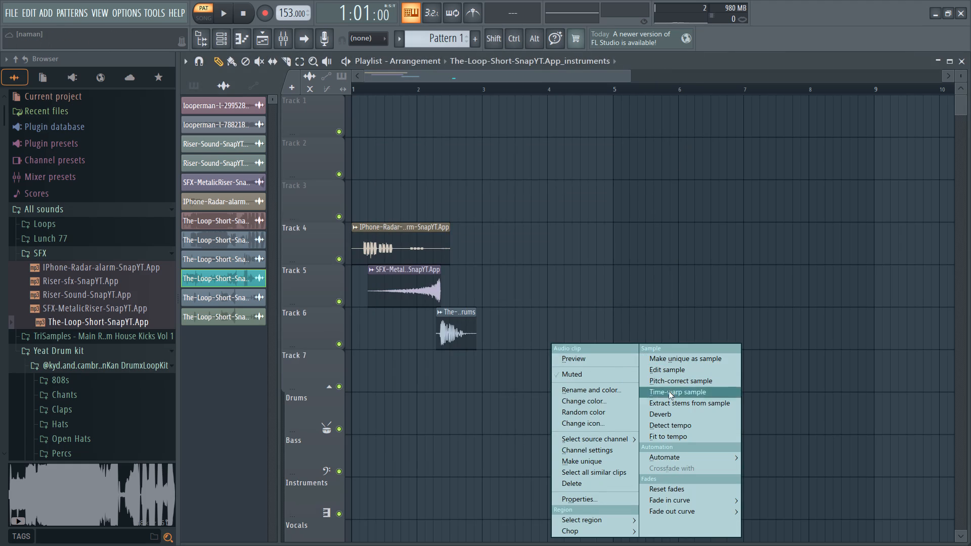
click(585, 461)
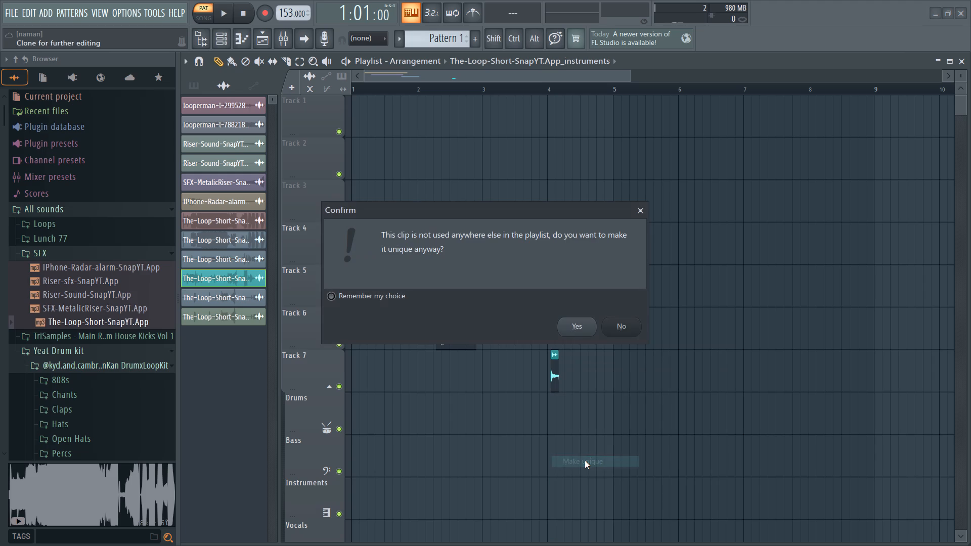
click(580, 335)
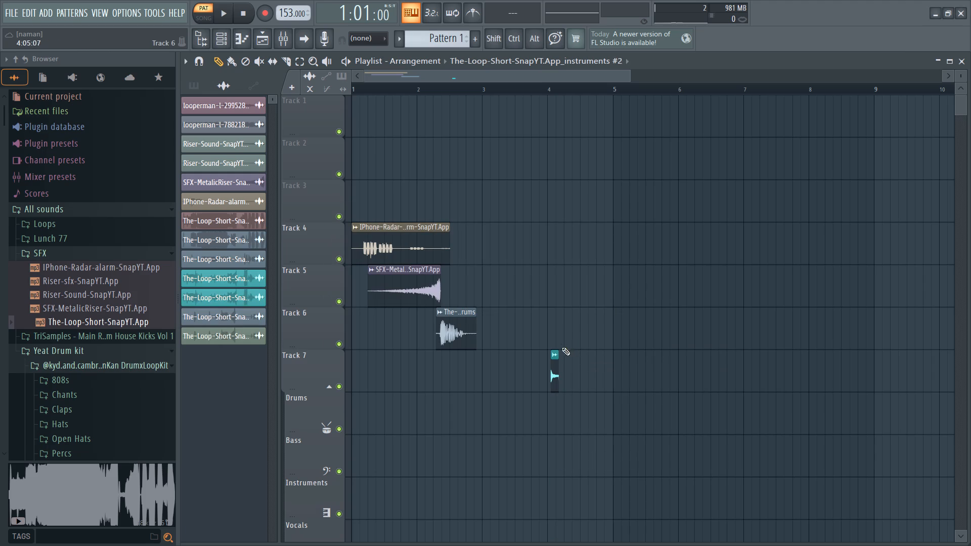
Change the colour of the unique instruments slice on Track 7 to Brown, #A83B38.
click(556, 353)
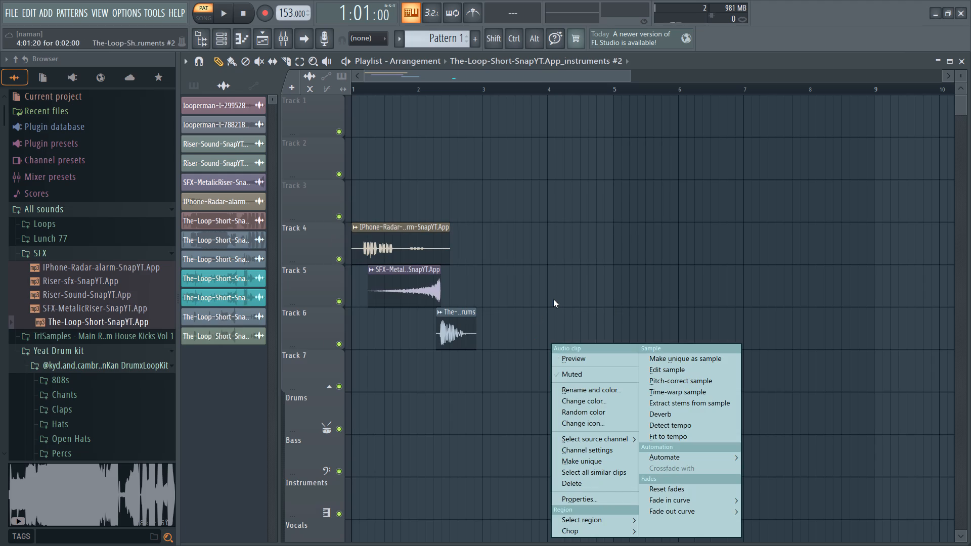
click(555, 298)
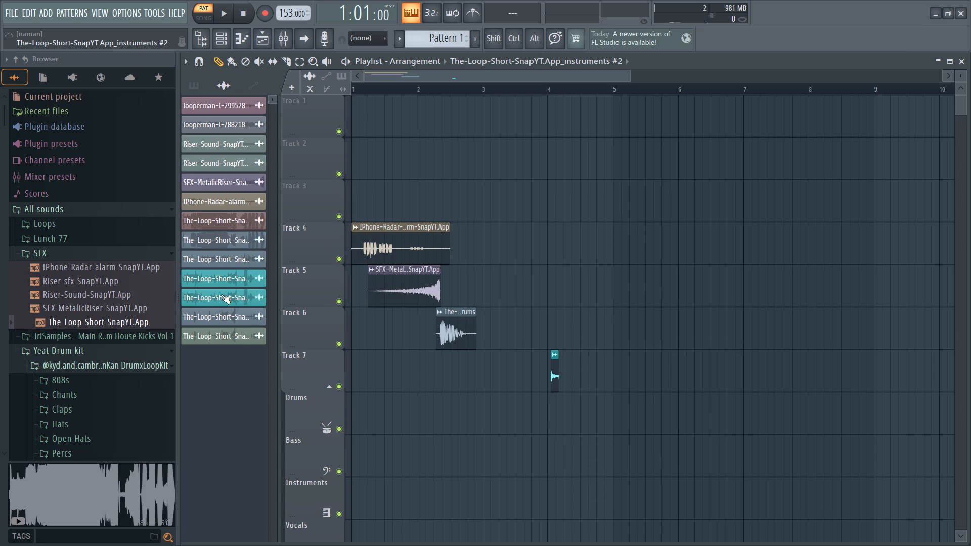
click(221, 294)
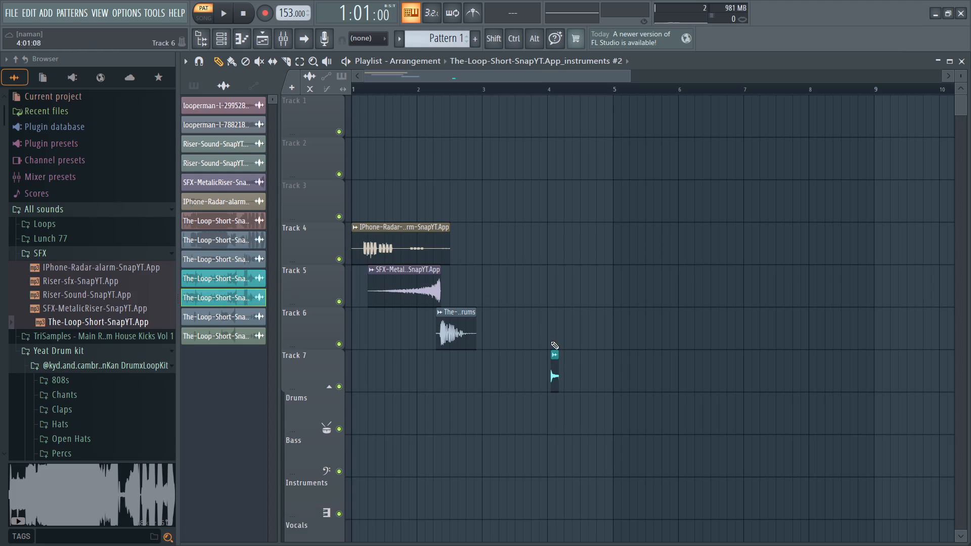
right_click(554, 354)
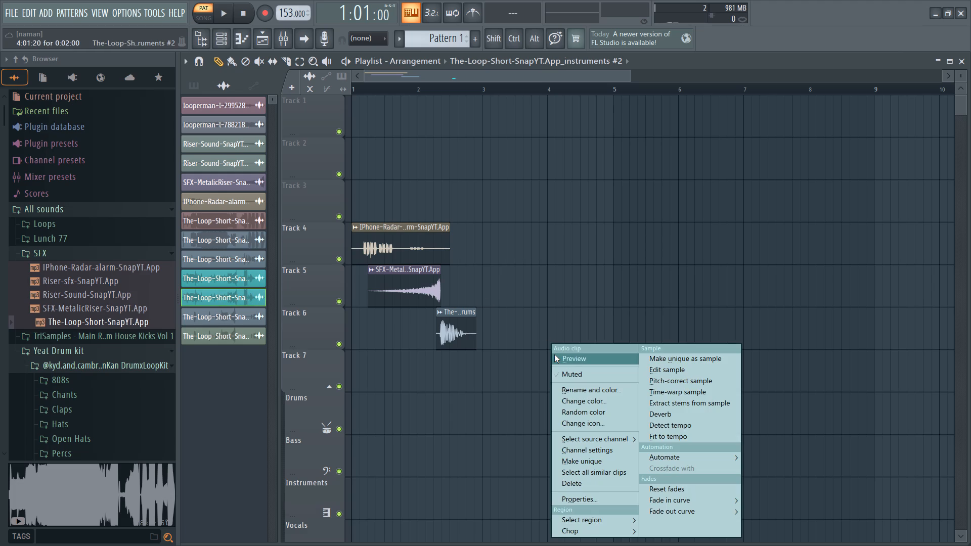
click(577, 396)
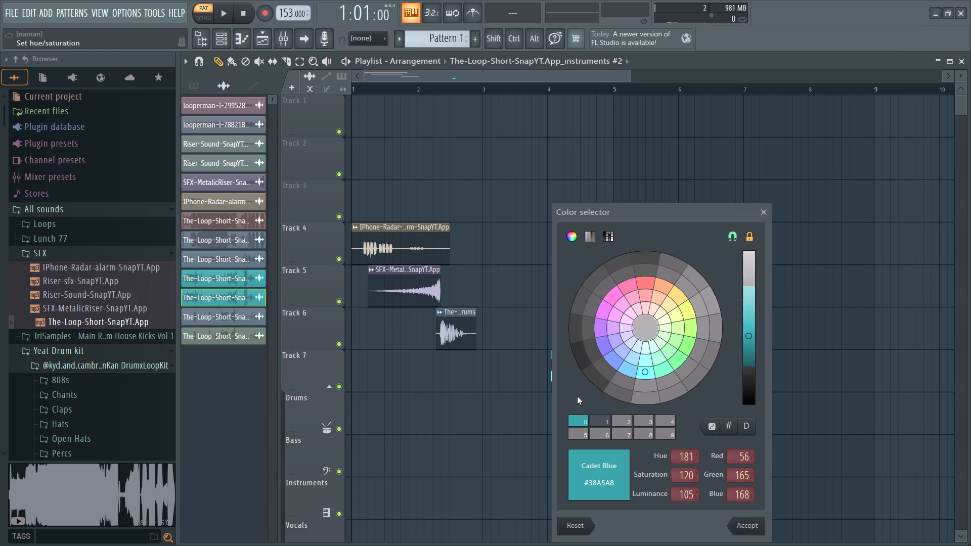
click(642, 281)
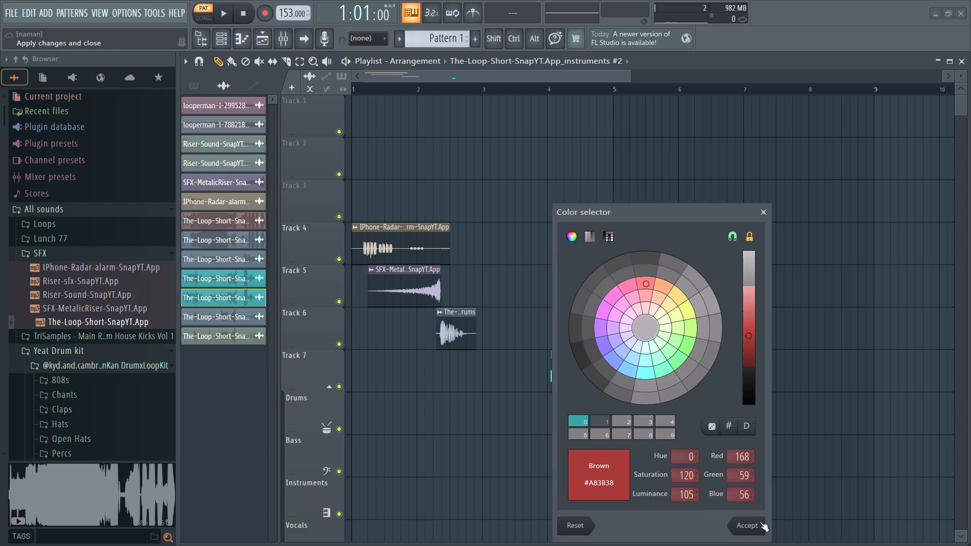
click(755, 525)
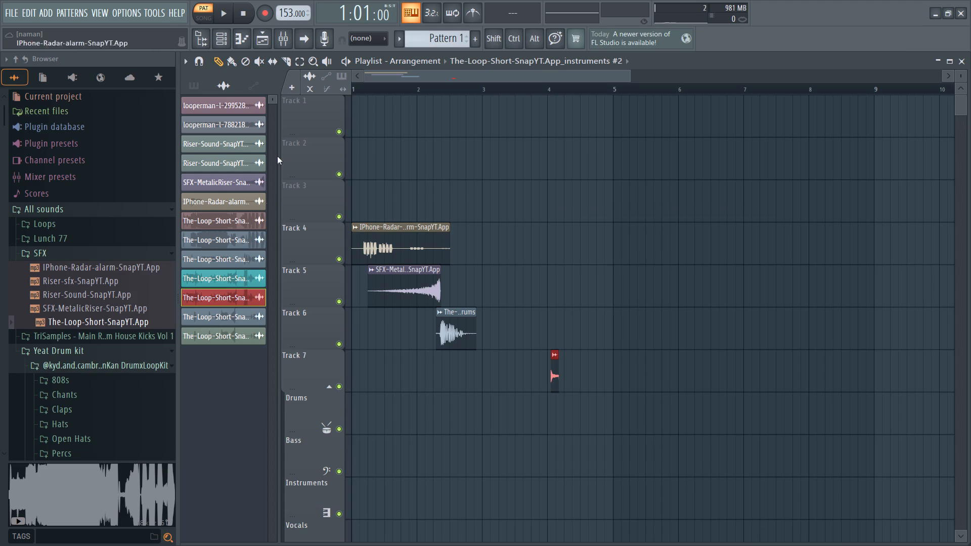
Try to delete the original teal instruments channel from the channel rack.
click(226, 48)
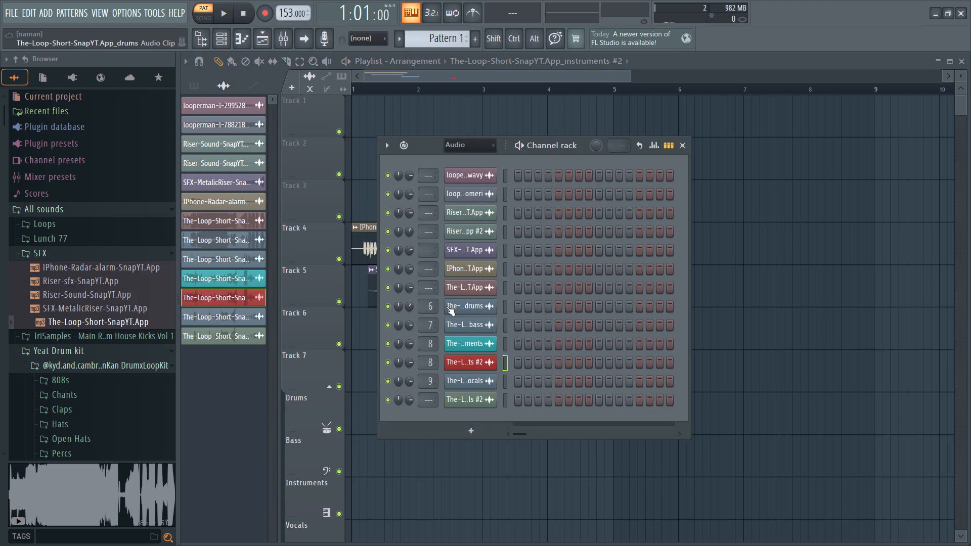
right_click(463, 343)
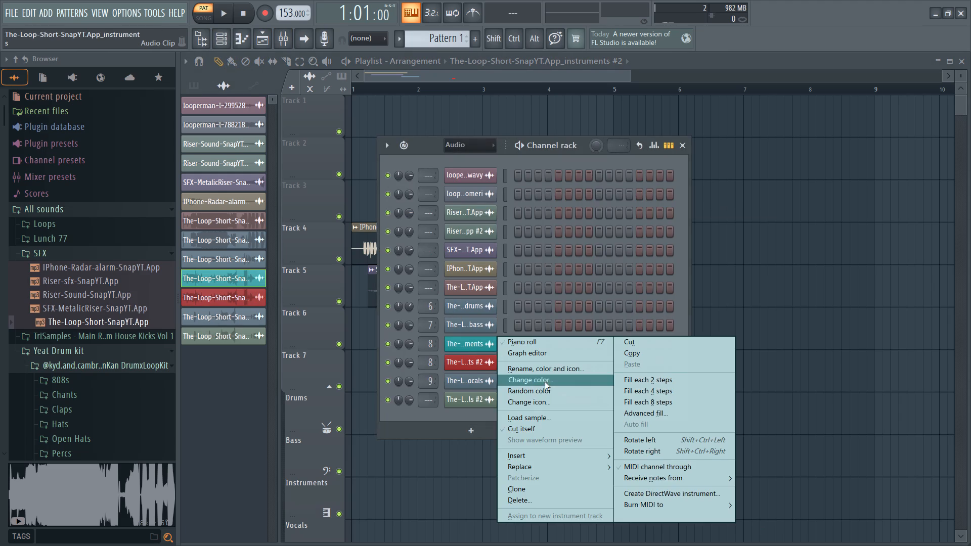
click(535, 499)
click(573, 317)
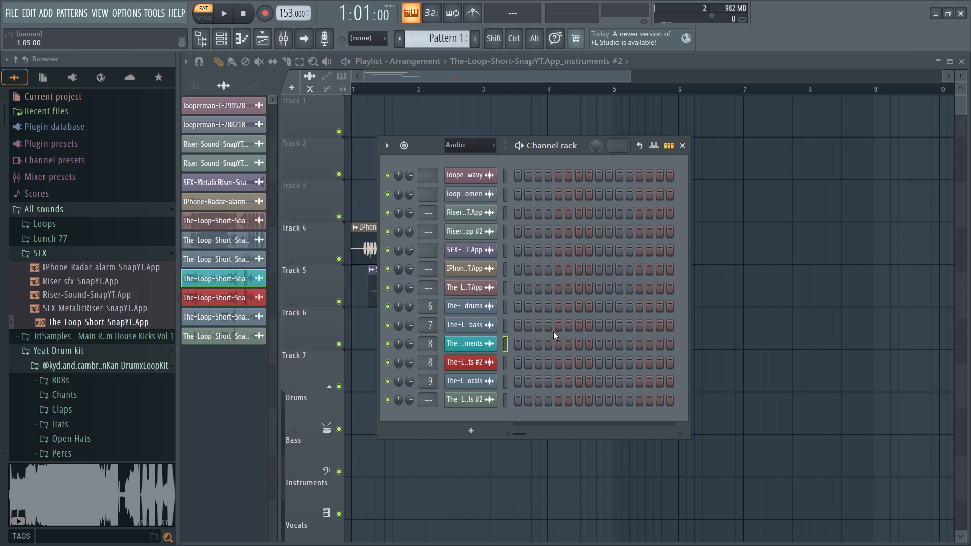
Select the red instruments #2 source and open its channel's options in the channel rack.
click(241, 294)
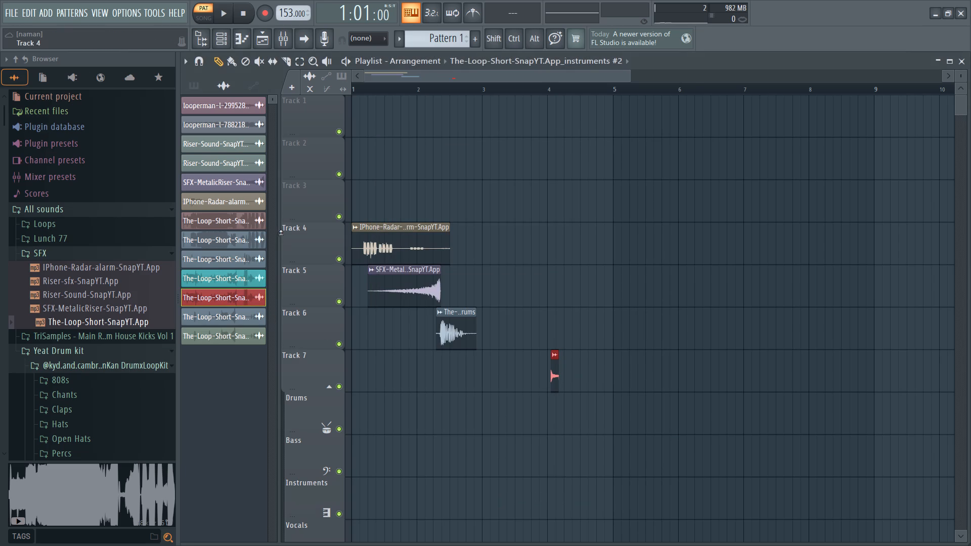
click(227, 43)
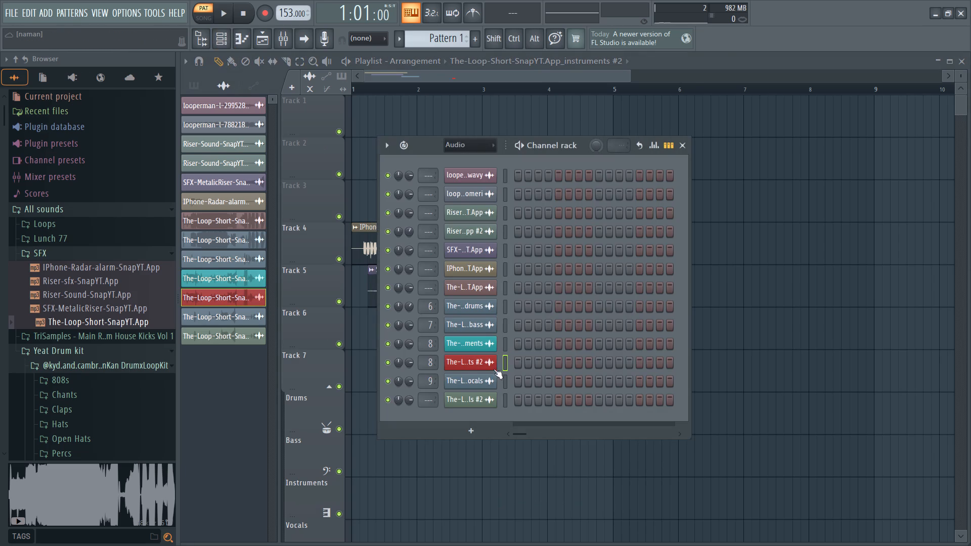
right_click(476, 362)
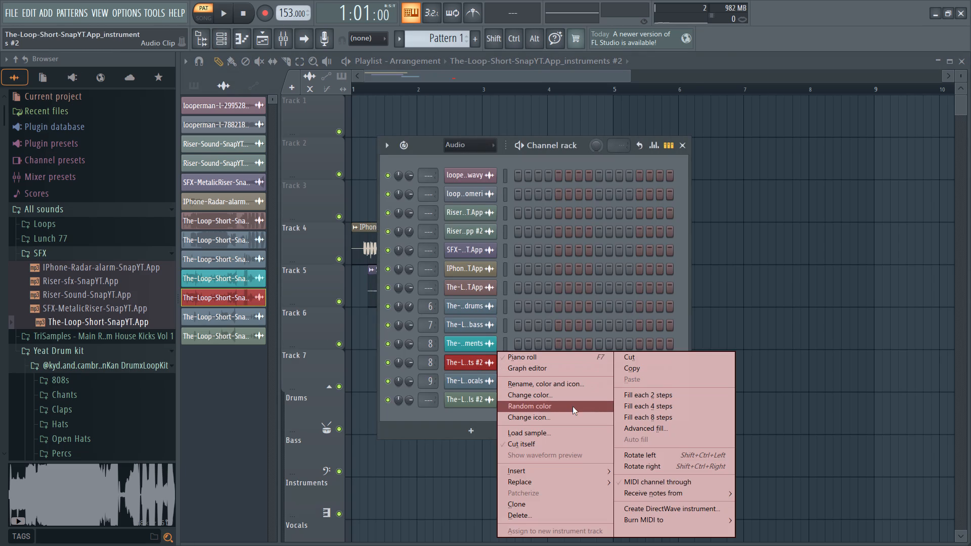
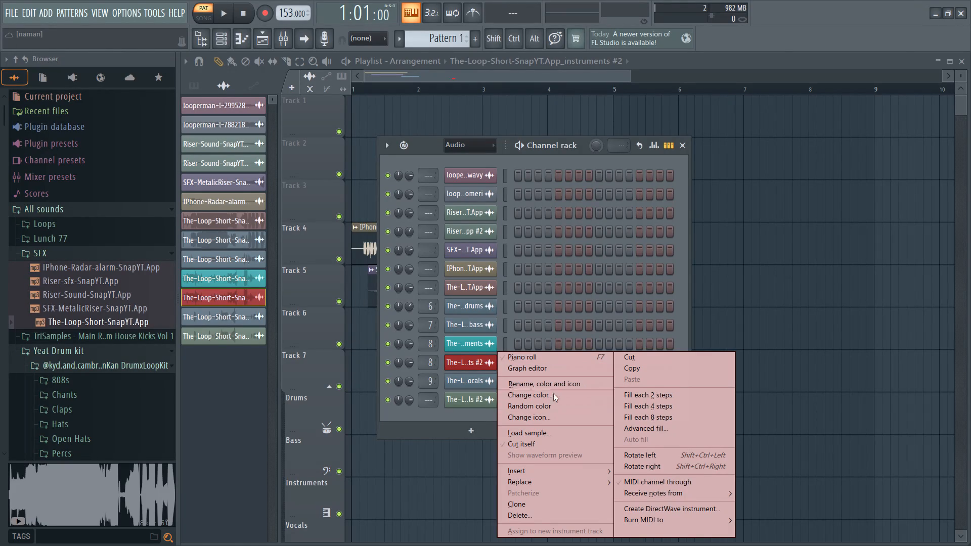
Open the red instruments #2 channel in the piano roll and place a C6 note at the start of bar 1.
click(541, 361)
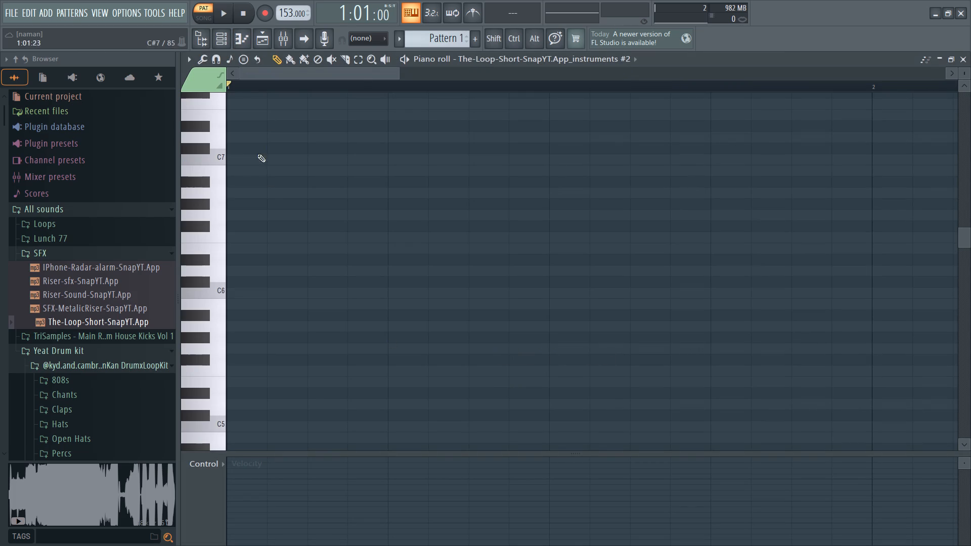
right_click(248, 294)
click(248, 294)
drag(281, 296, 271, 295)
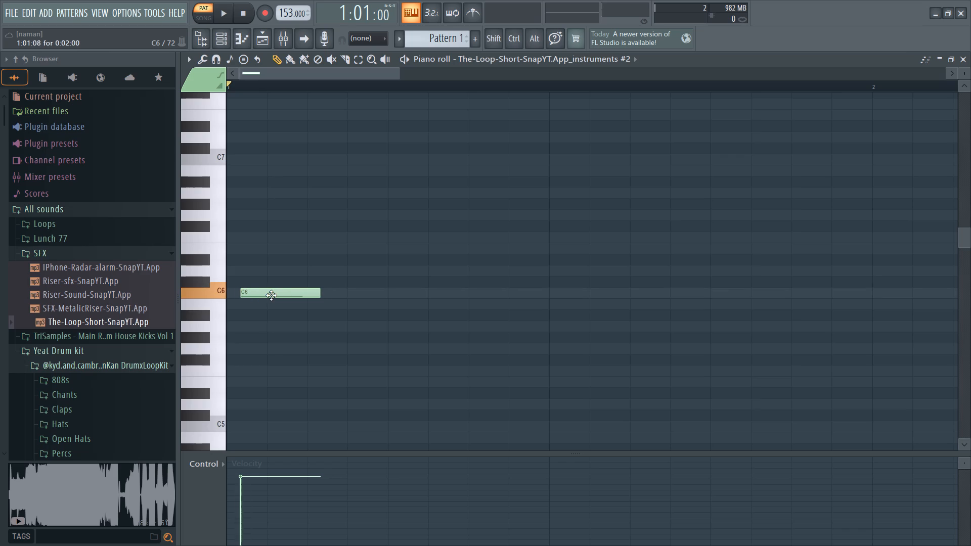
drag(271, 295, 258, 295)
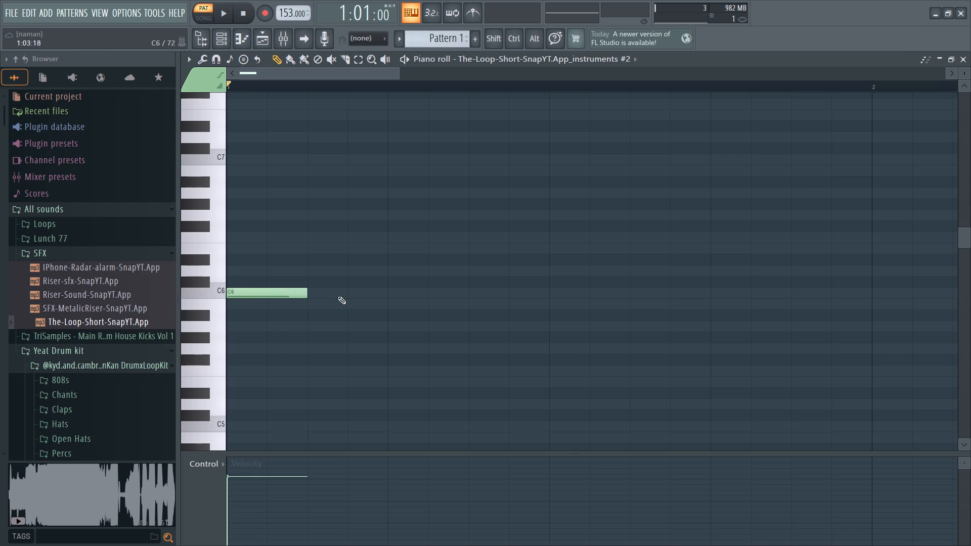
Play the pattern several times to audition the C6 note, stopping playback each time.
key(space)
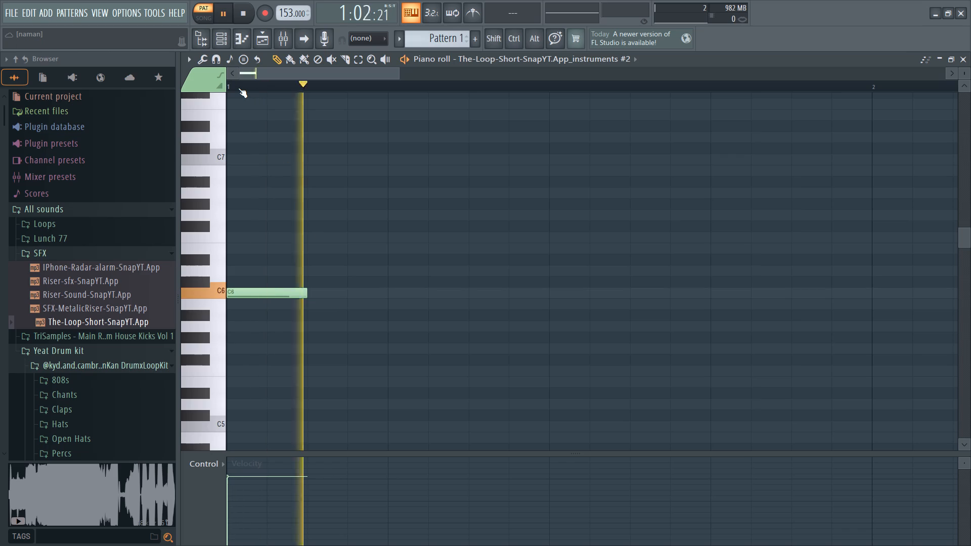
key(space)
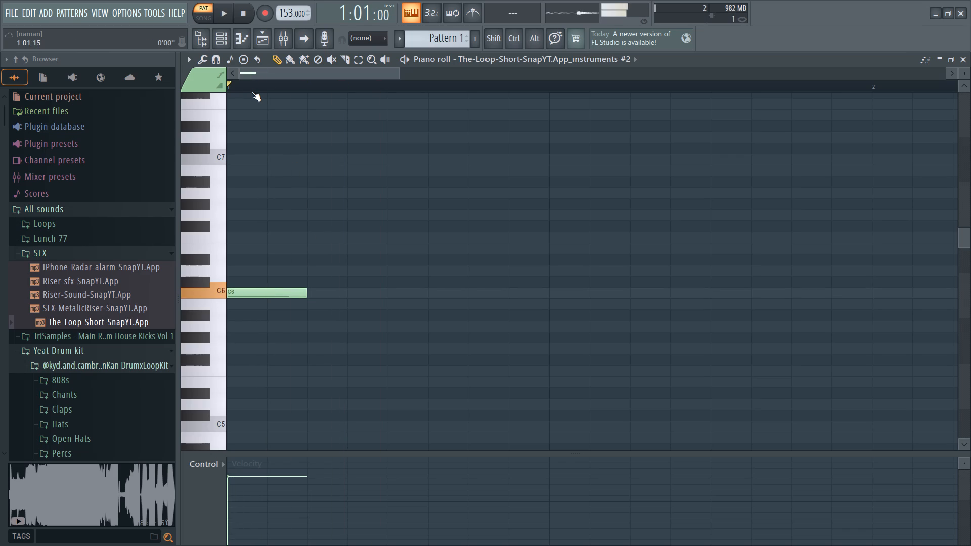
key(space)
key(space)
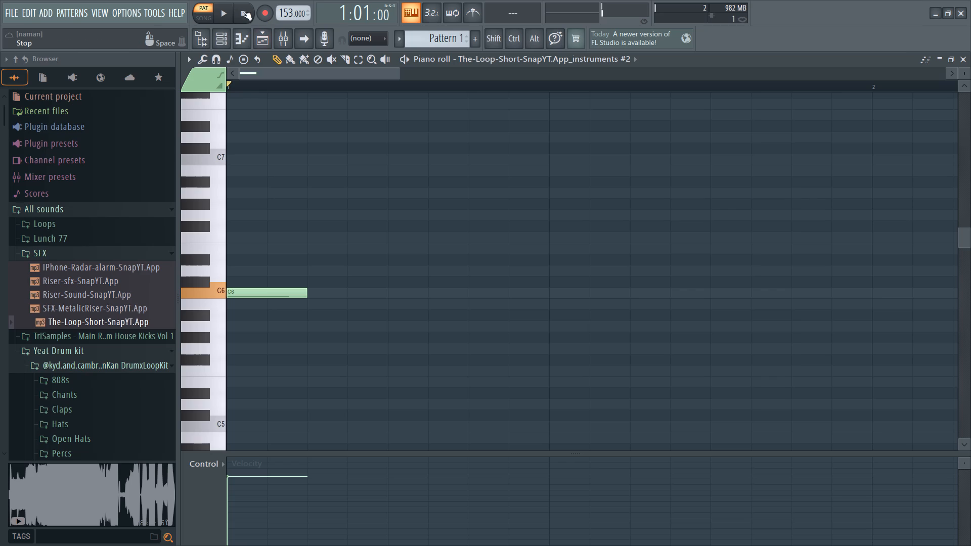
click(236, 9)
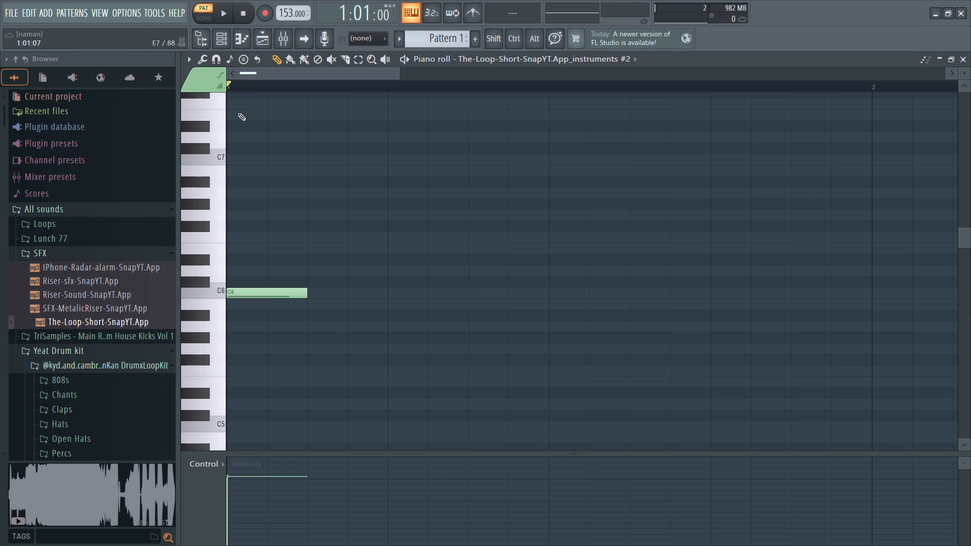
click(257, 294)
key(space)
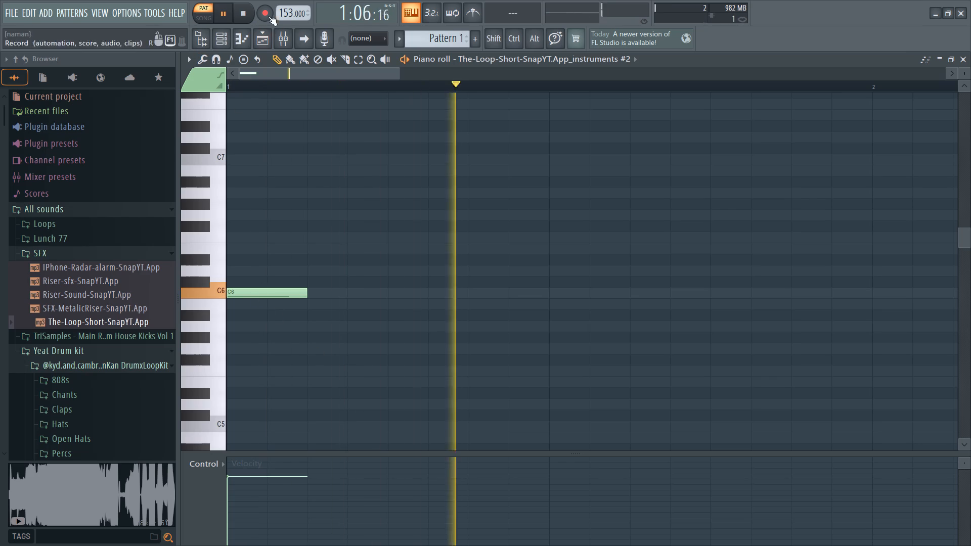
click(237, 11)
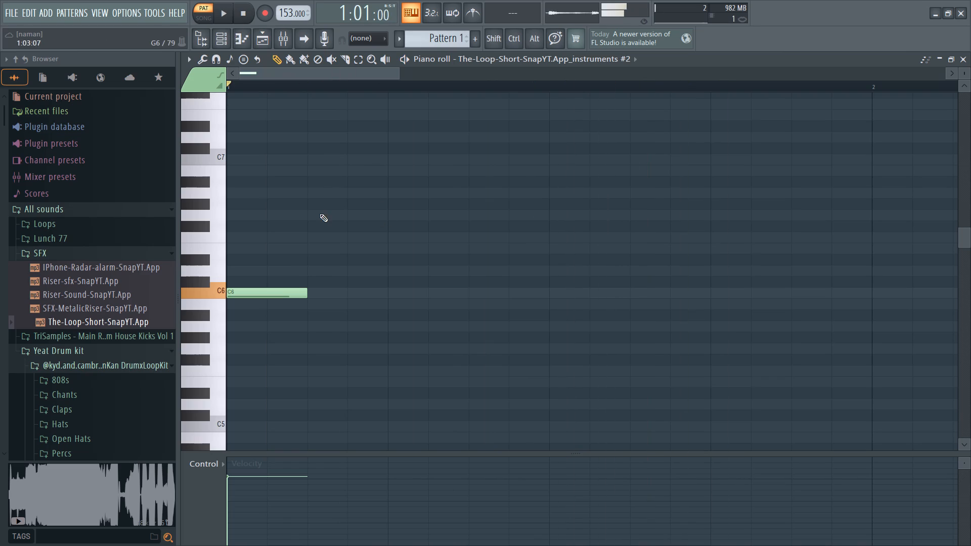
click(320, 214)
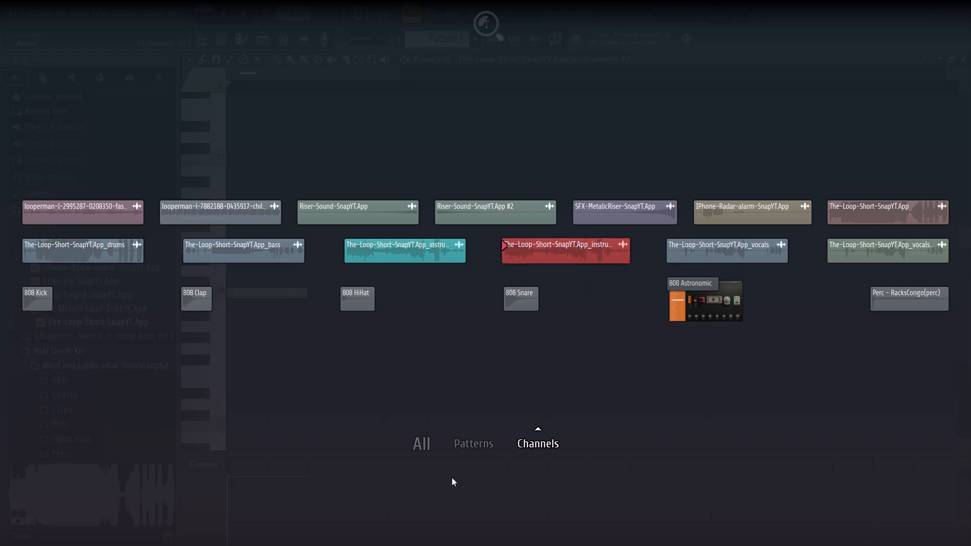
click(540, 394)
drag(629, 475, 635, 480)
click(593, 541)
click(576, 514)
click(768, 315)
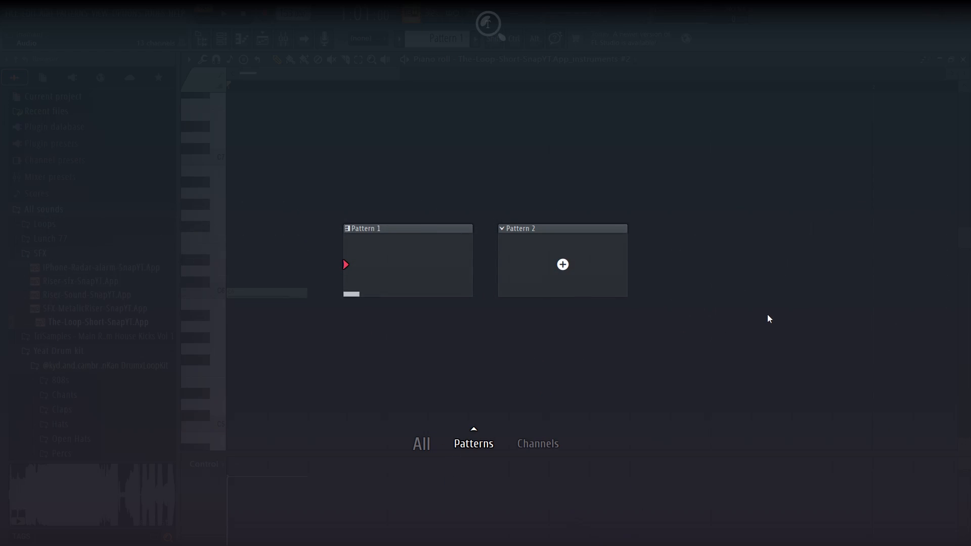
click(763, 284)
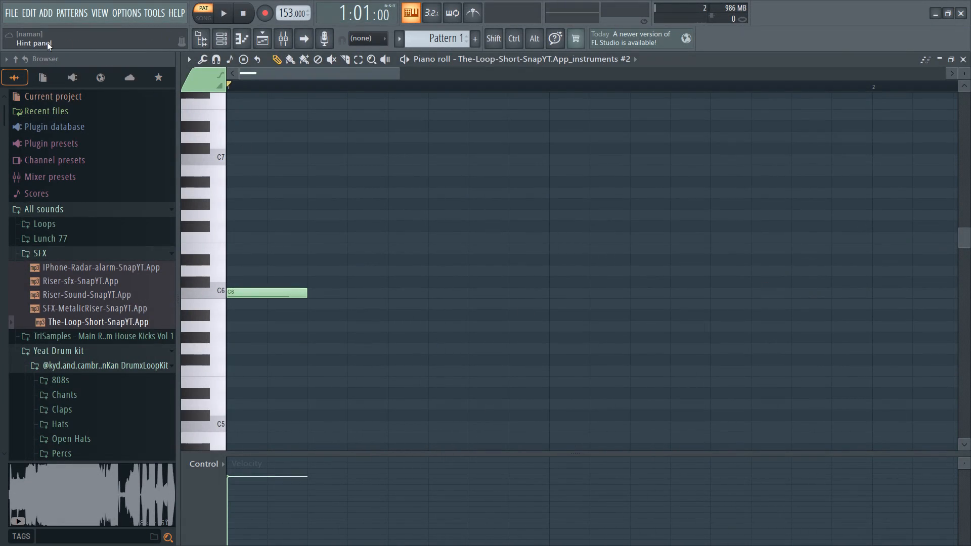
Close the piano roll to return to the playlist and channel rack.
click(965, 58)
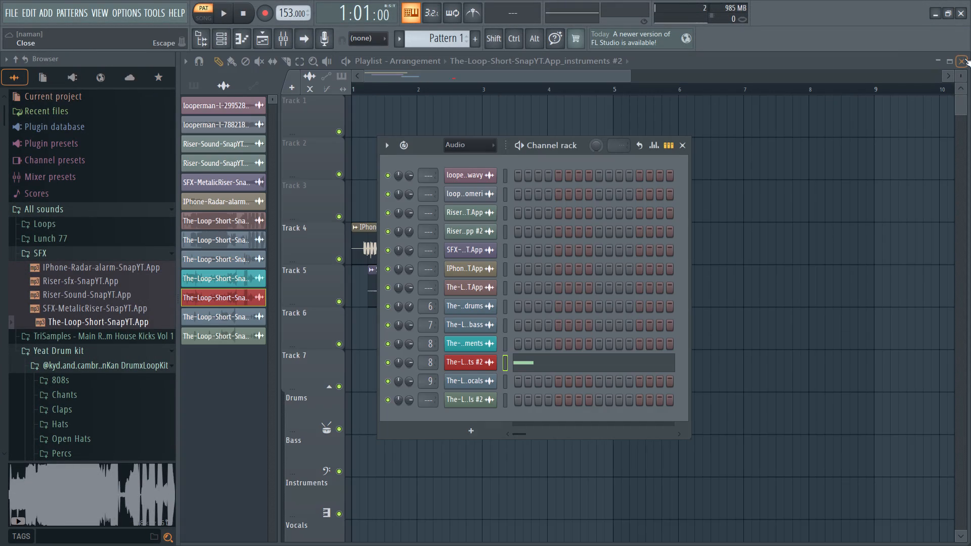
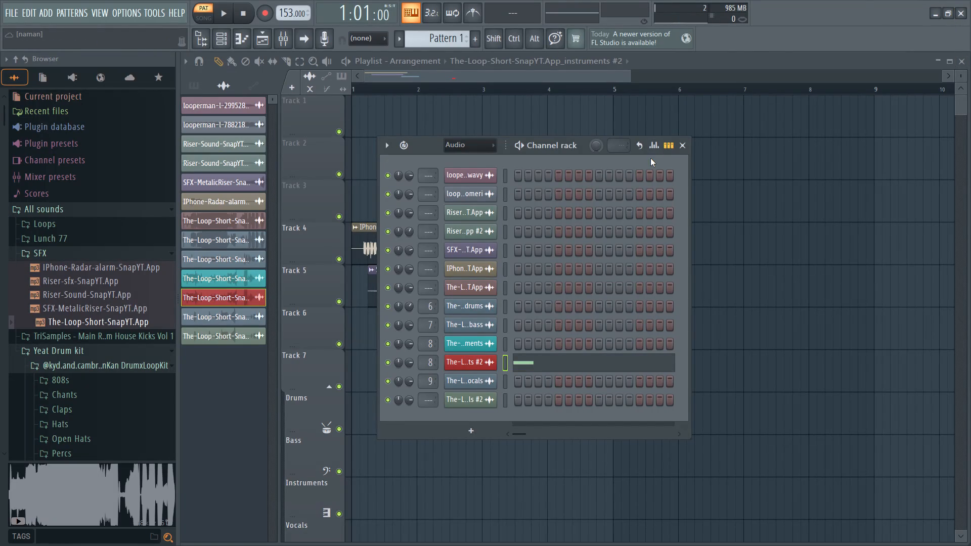
Reposition the channel rack and close it to return to the playlist.
drag(427, 146, 463, 137)
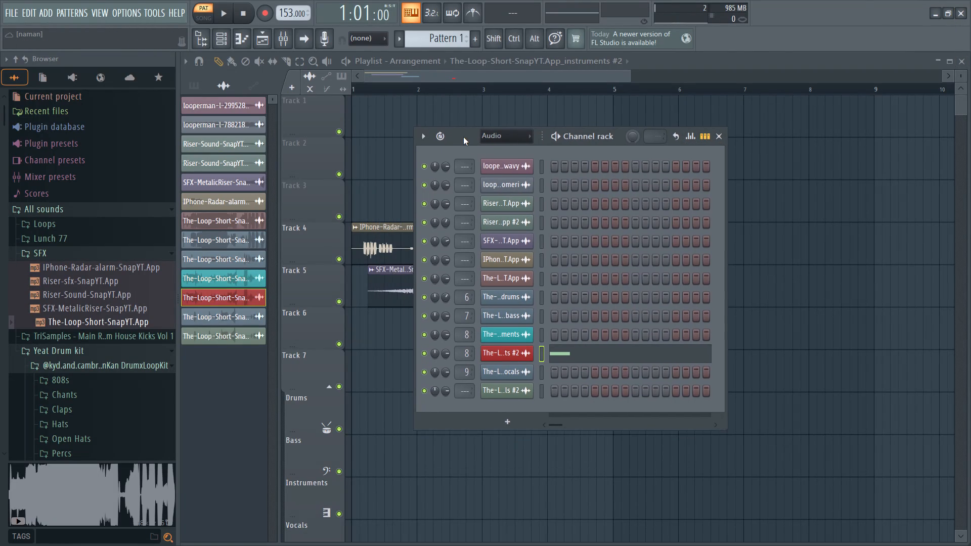
drag(463, 137, 456, 134)
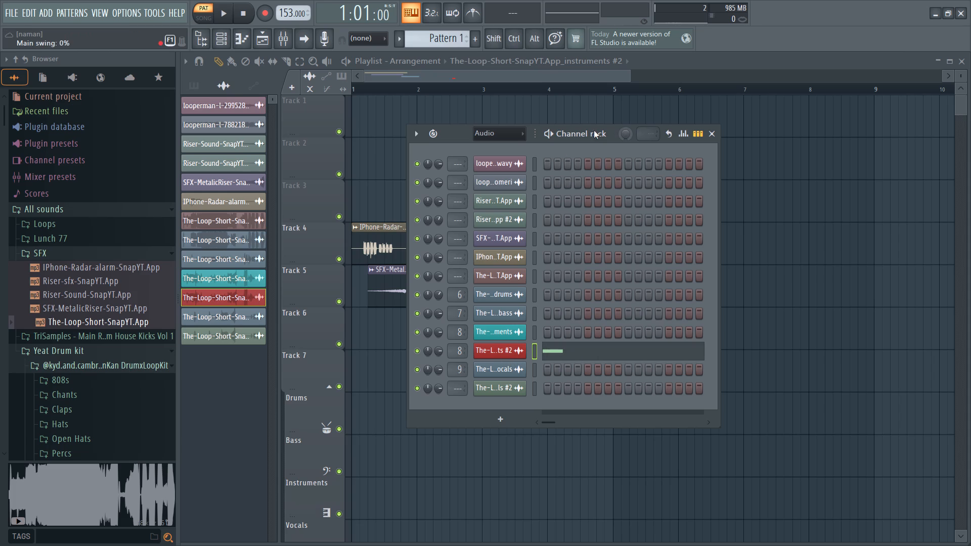
double_click(704, 134)
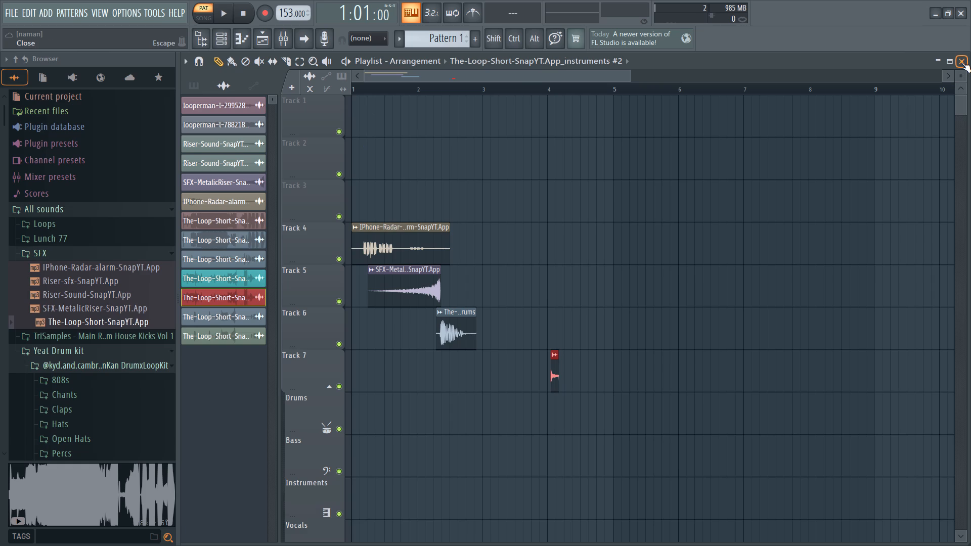
Make the red Track 7 clip unique as a sample, saving The-Loop-Short-SnapYT.App_instruments - Part_1 as a wave file in the FL Studio folder.
click(553, 365)
click(555, 356)
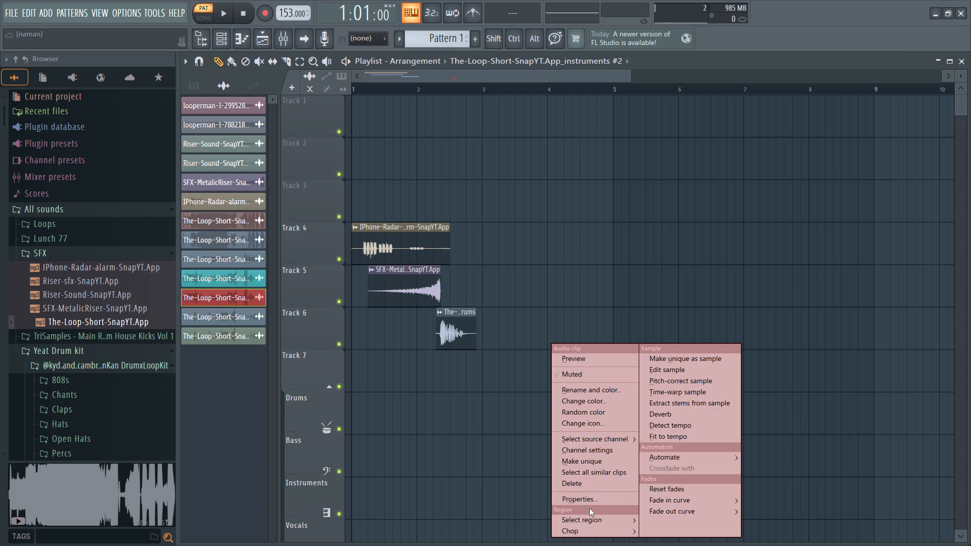
click(697, 362)
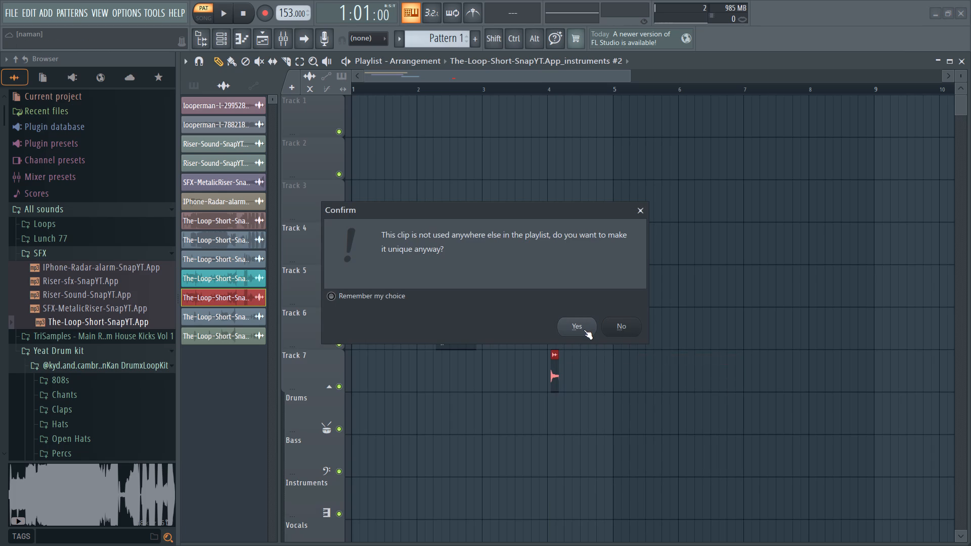
click(584, 330)
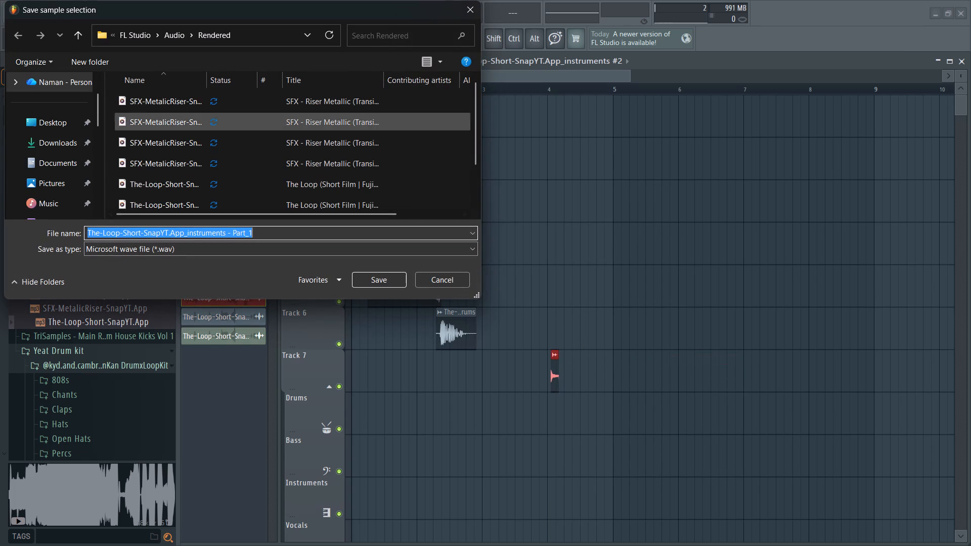
scroll(151, 144, down, 4)
scroll(154, 144, up, 6)
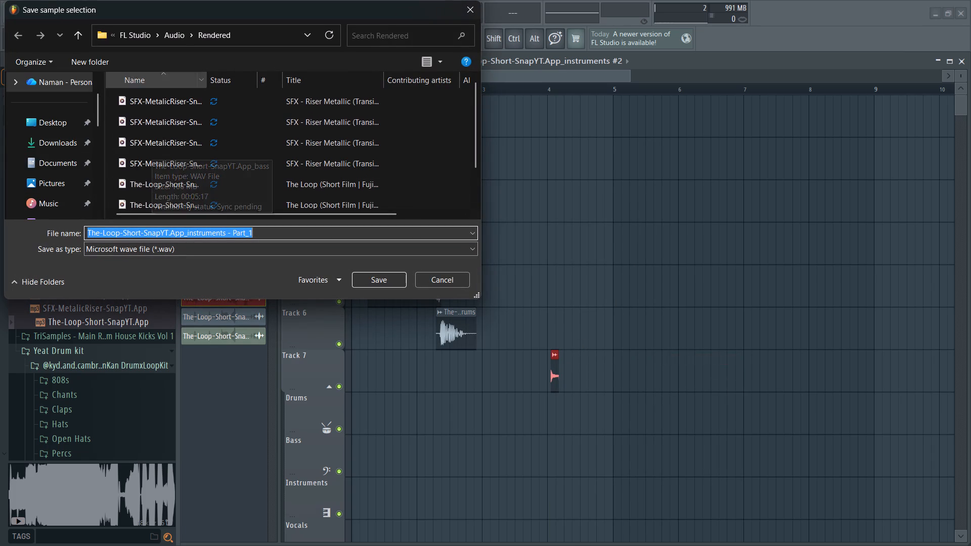
click(184, 33)
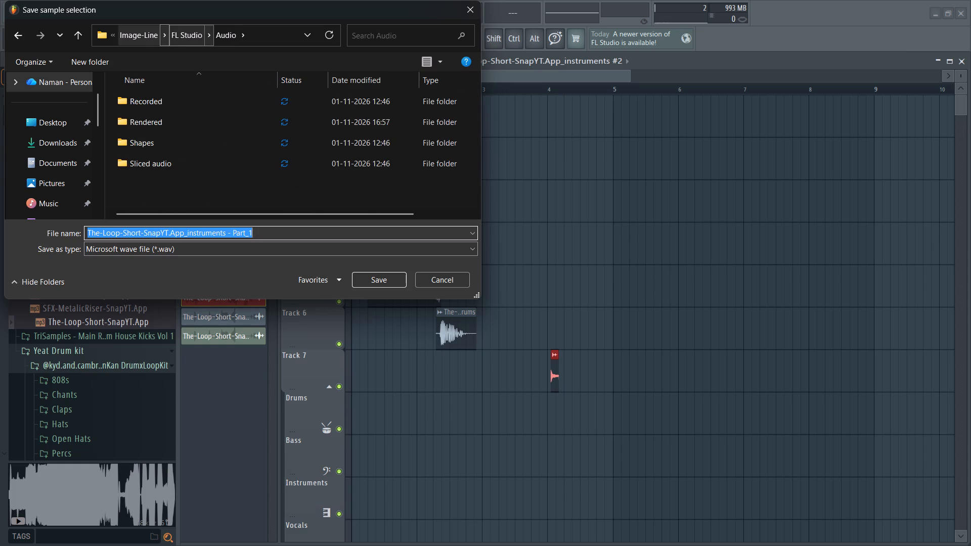
click(197, 36)
scroll(192, 138, down, 5)
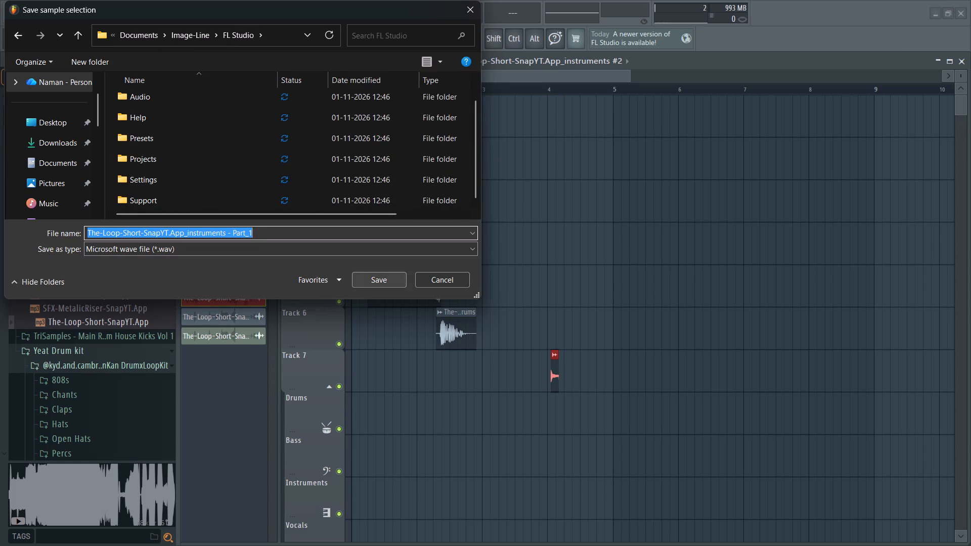
click(381, 283)
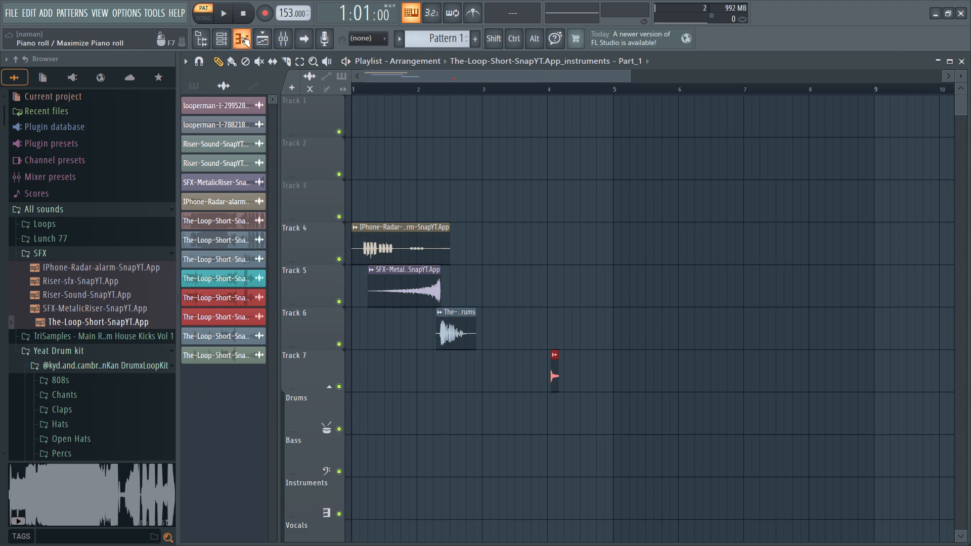
Show the channel rack.
click(221, 38)
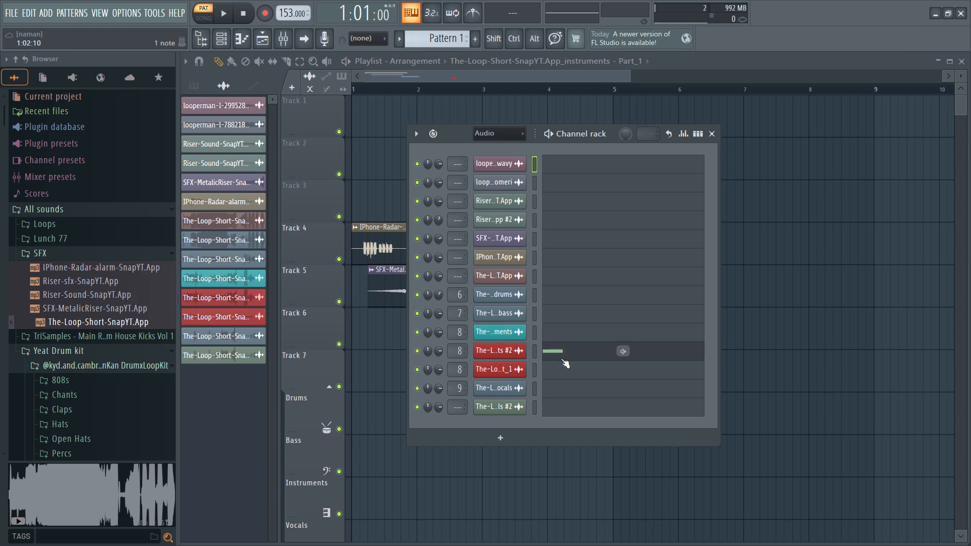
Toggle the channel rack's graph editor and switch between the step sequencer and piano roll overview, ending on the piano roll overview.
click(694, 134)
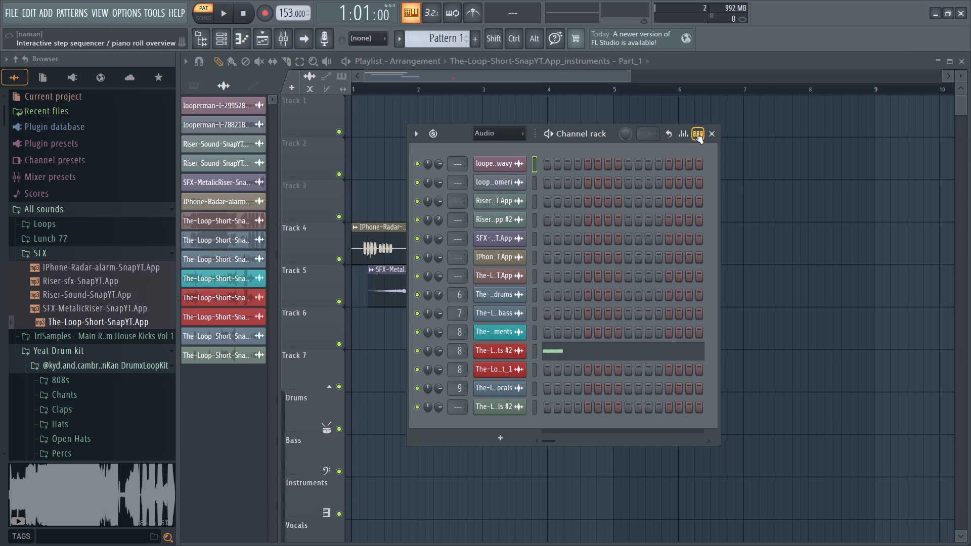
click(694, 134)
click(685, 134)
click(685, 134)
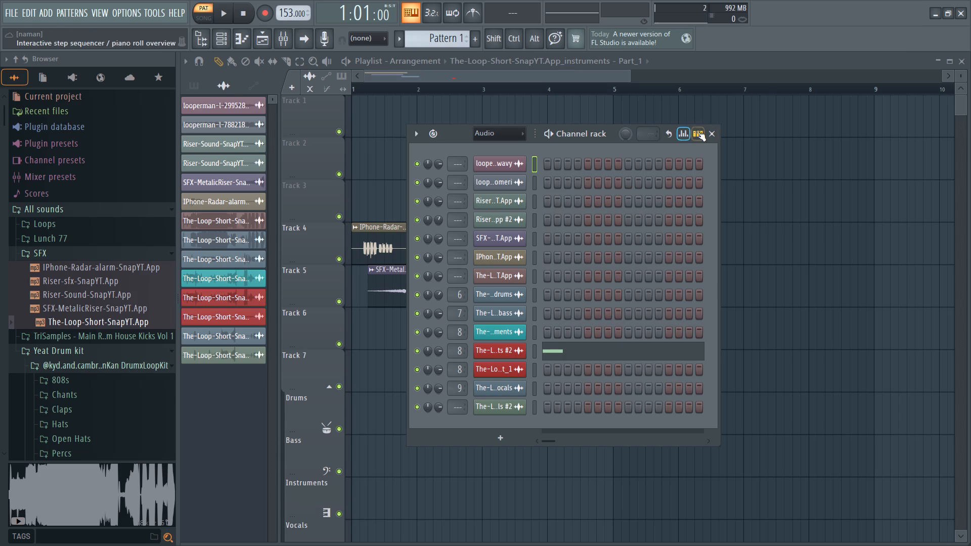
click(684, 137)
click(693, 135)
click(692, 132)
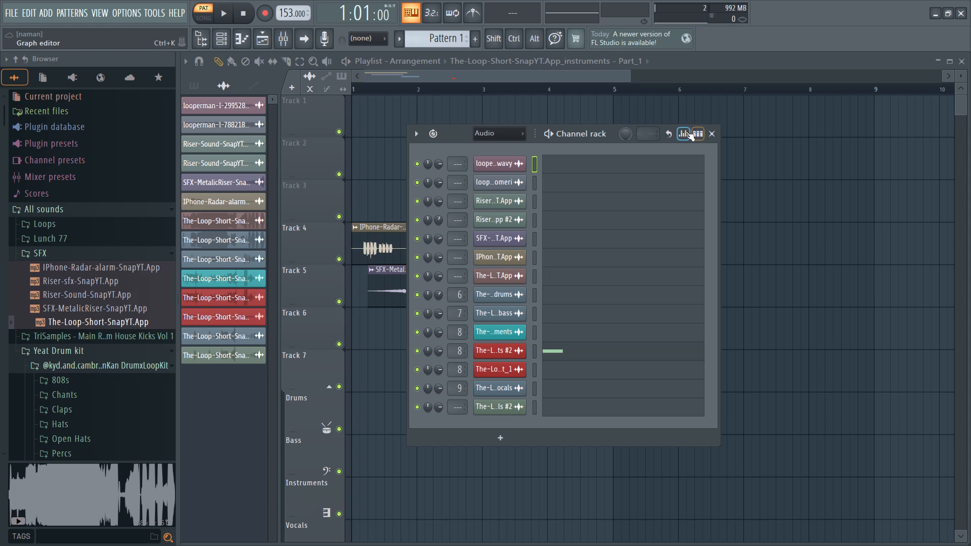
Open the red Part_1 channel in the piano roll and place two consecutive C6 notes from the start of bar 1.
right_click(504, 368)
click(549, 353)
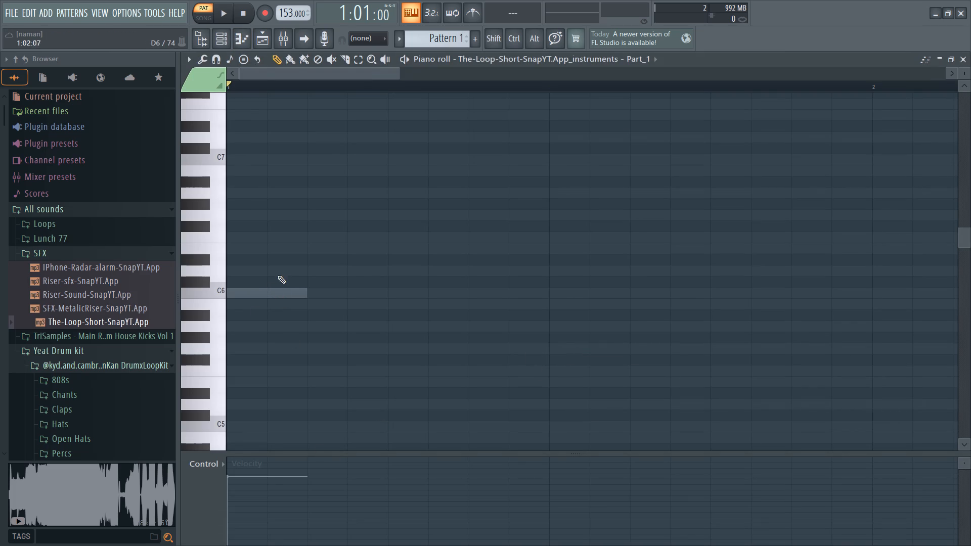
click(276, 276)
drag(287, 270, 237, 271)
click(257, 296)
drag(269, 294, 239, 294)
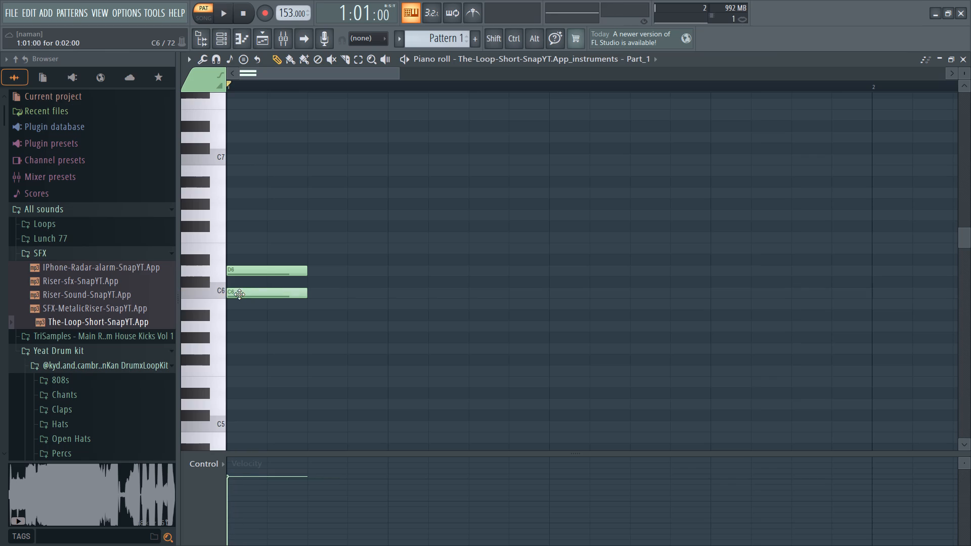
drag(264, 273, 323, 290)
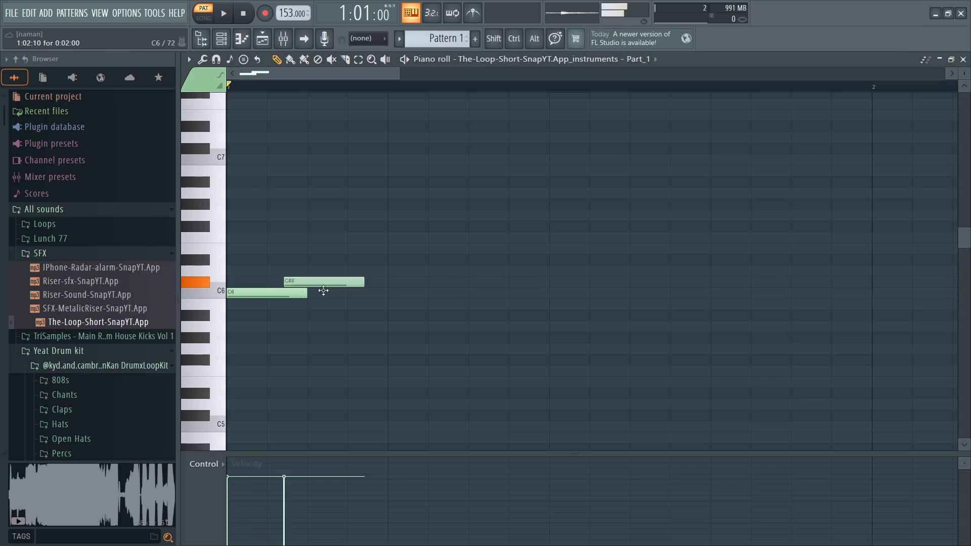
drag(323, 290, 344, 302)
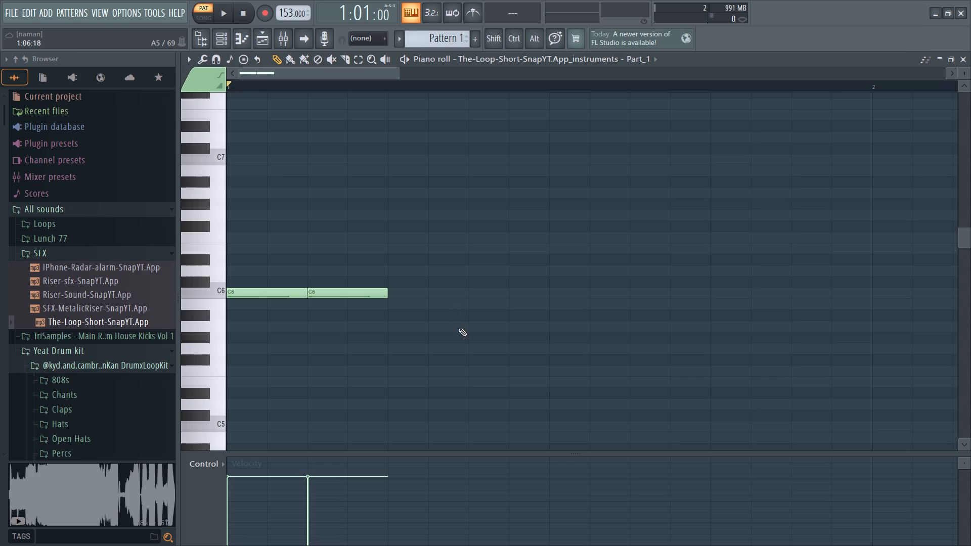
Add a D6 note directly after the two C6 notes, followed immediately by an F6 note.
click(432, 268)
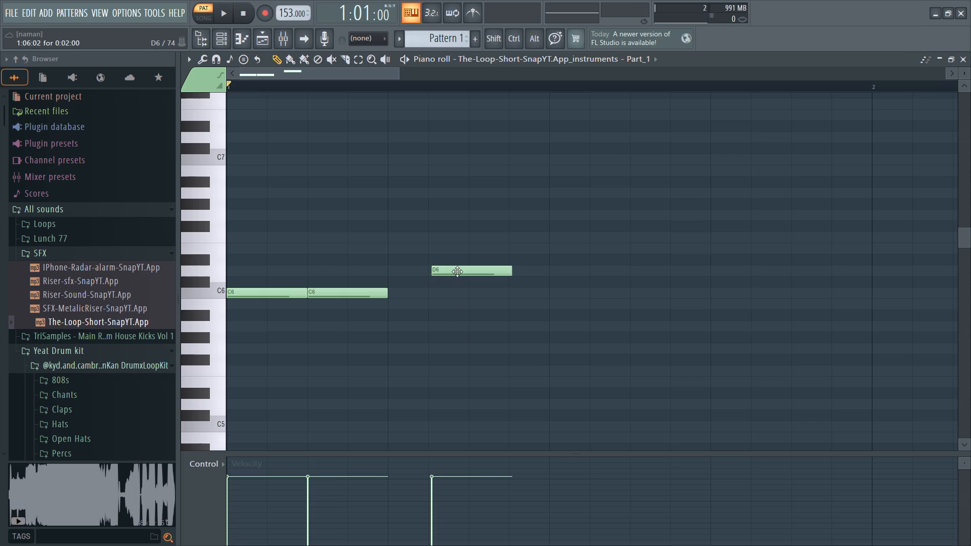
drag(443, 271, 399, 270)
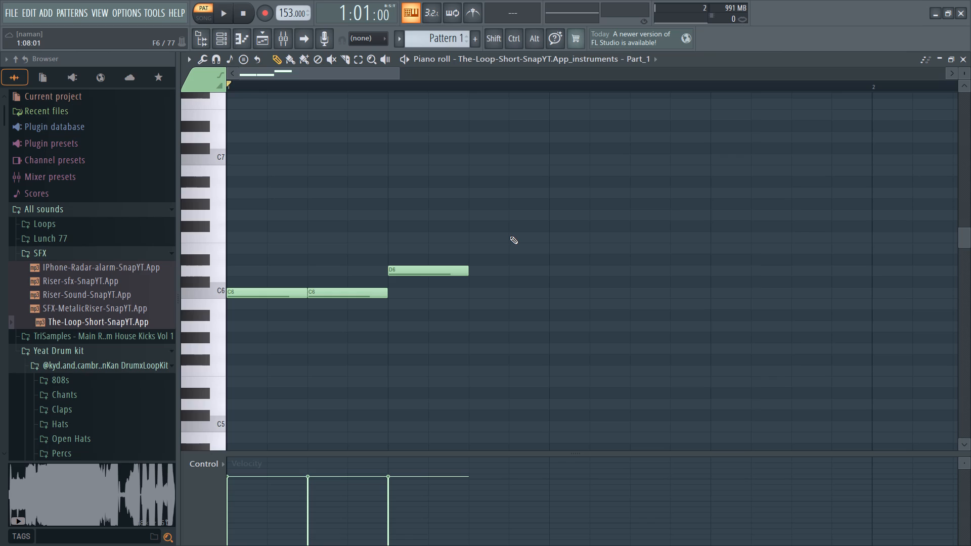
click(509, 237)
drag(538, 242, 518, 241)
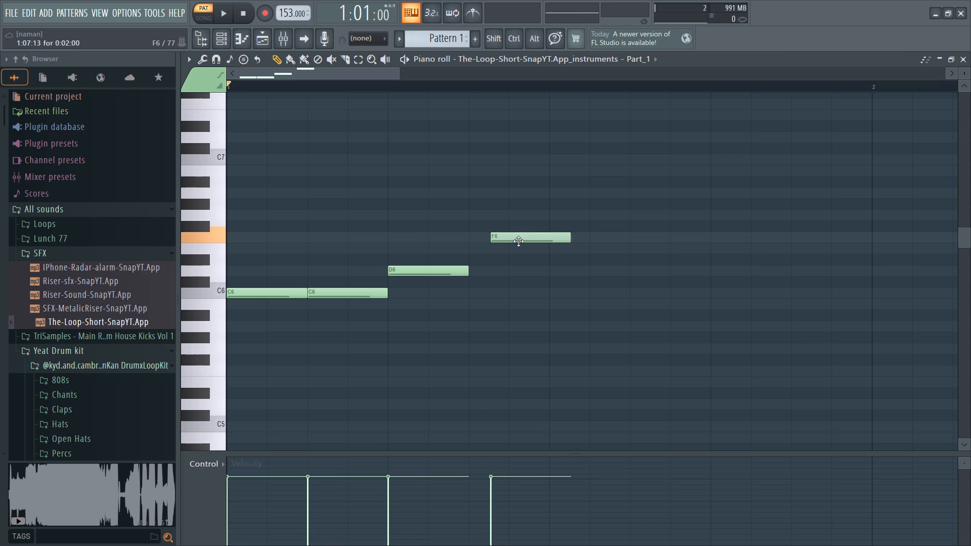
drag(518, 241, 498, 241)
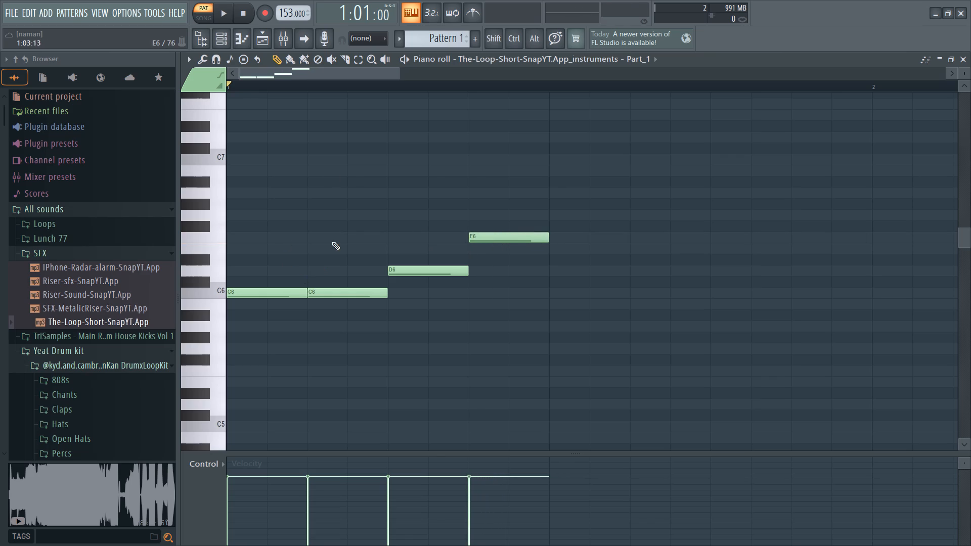
Play the pattern several times to audition the four Part_1 notes, stopping playback each time.
key(space)
key(space)
key(space)
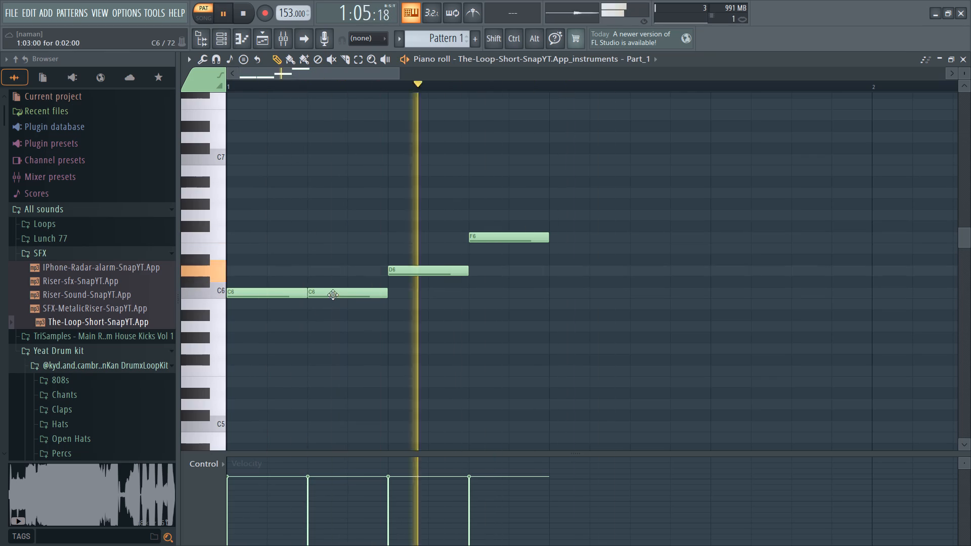
key(space)
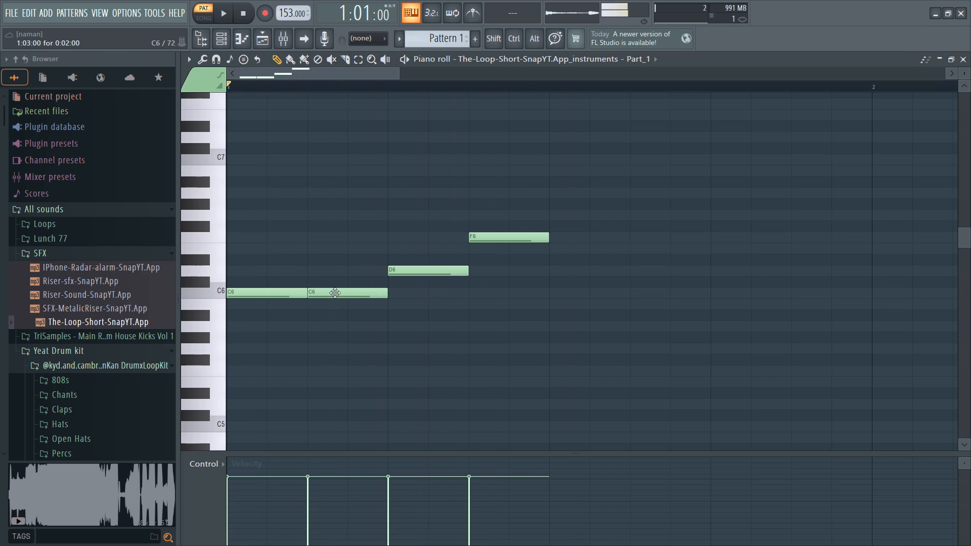
key(space)
key(space)
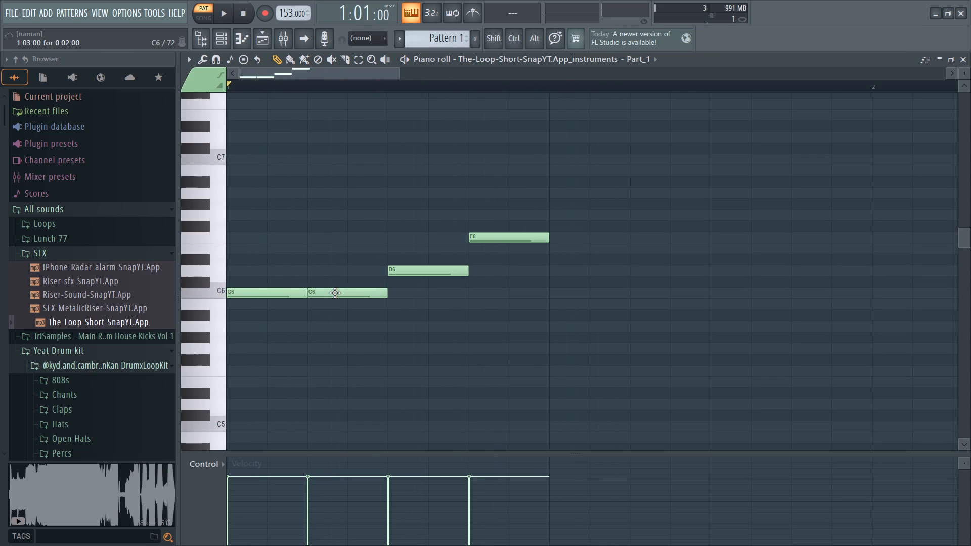
click(245, 15)
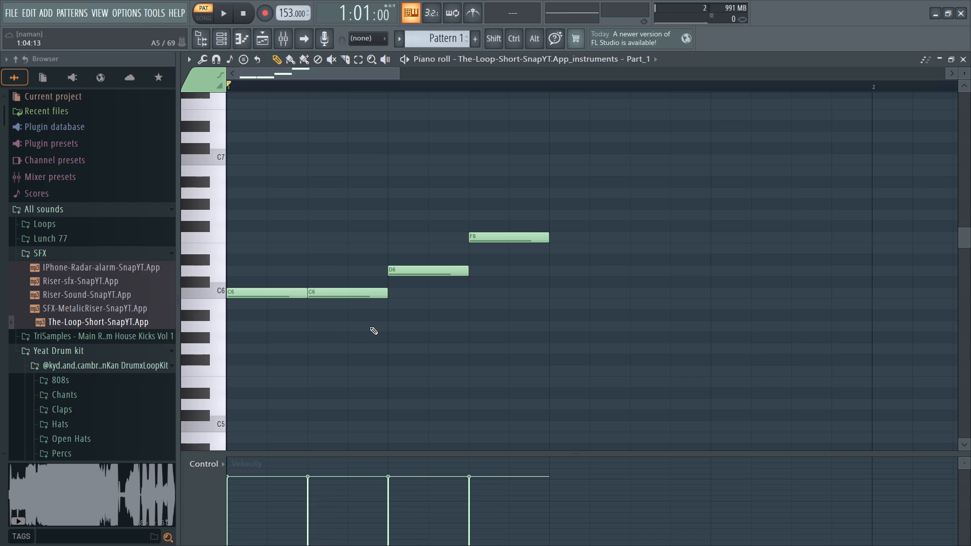
Delete all four Part_1 notes and the C6 note of the instruments #2 channel.
right_click(500, 237)
right_click(450, 266)
right_click(365, 296)
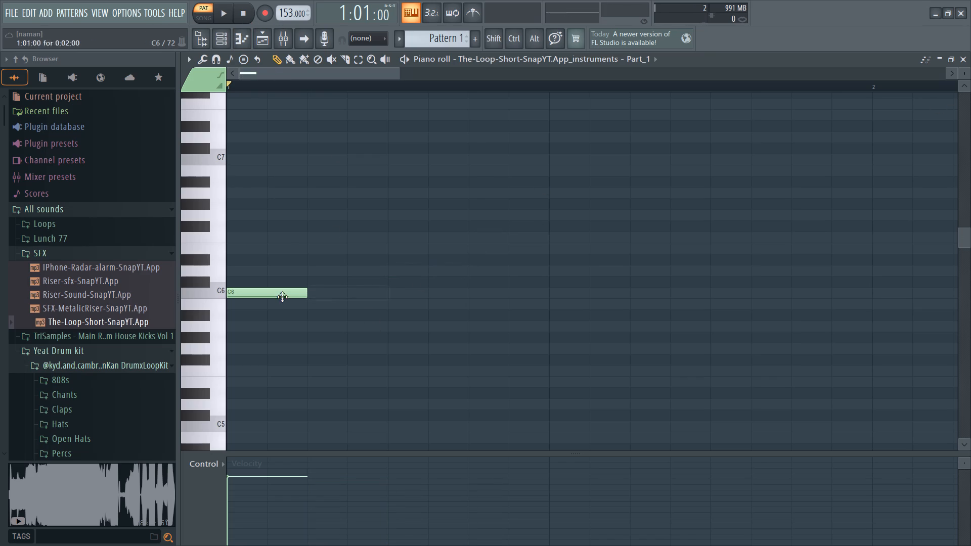
right_click(282, 297)
right_click(285, 296)
right_click(291, 296)
right_click(291, 296)
right_click(291, 296)
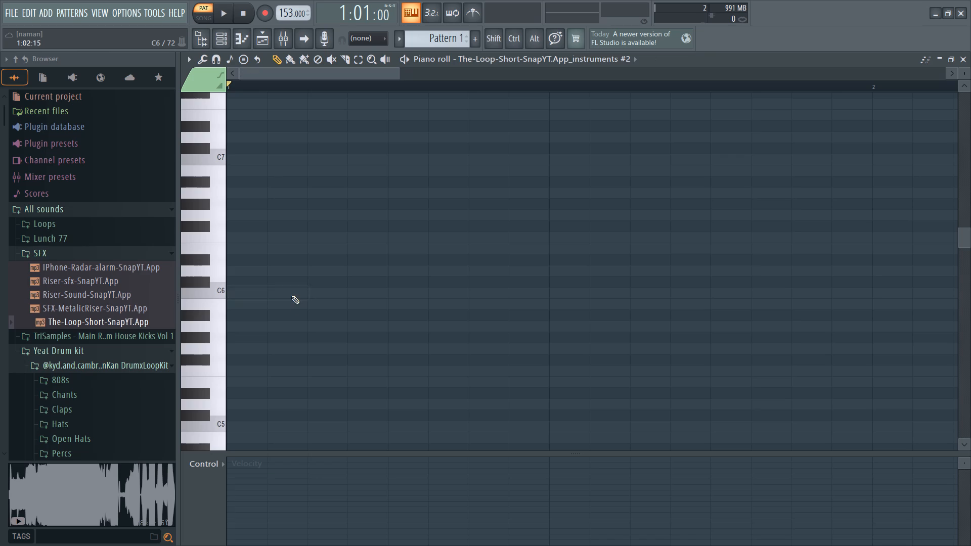
Close the piano roll and the channel rack to return to the playlist.
click(963, 59)
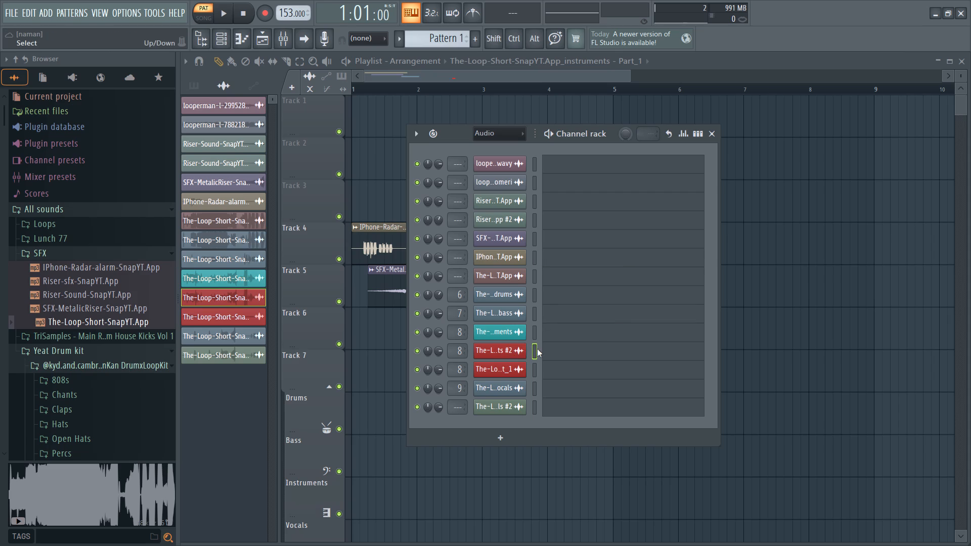
click(710, 141)
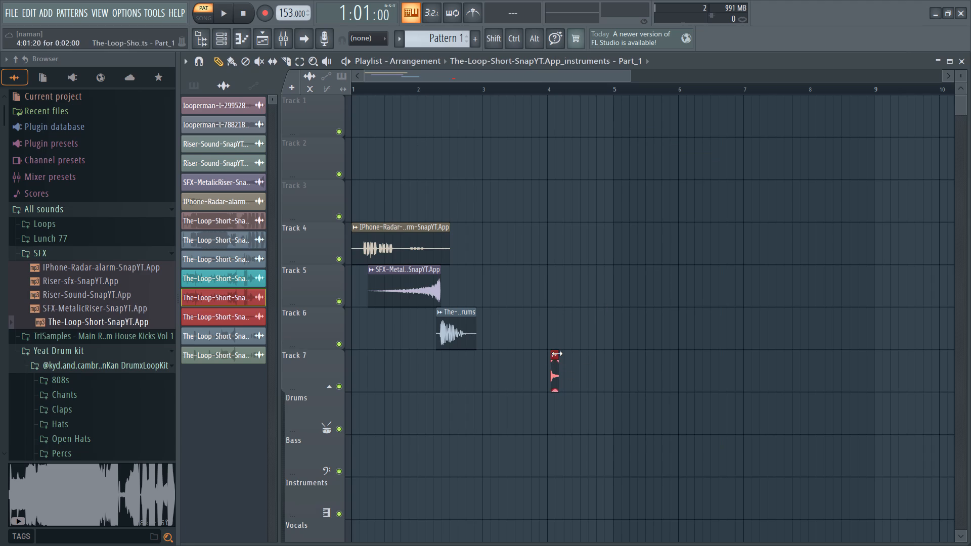
Place another instance of the red instruments - Part_1 clip on Track 7, in the second half of bar 4.
click(224, 312)
drag(231, 316, 308, 331)
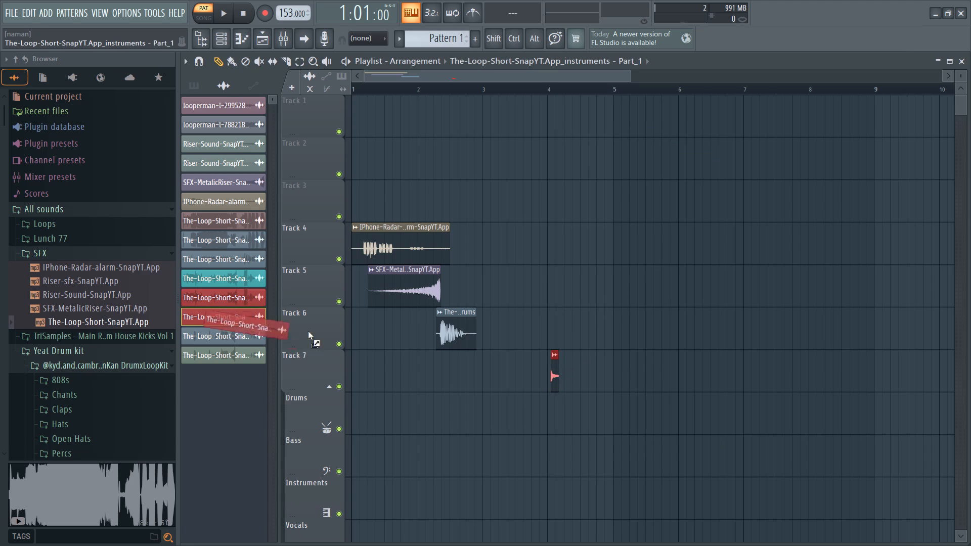
drag(308, 331, 591, 367)
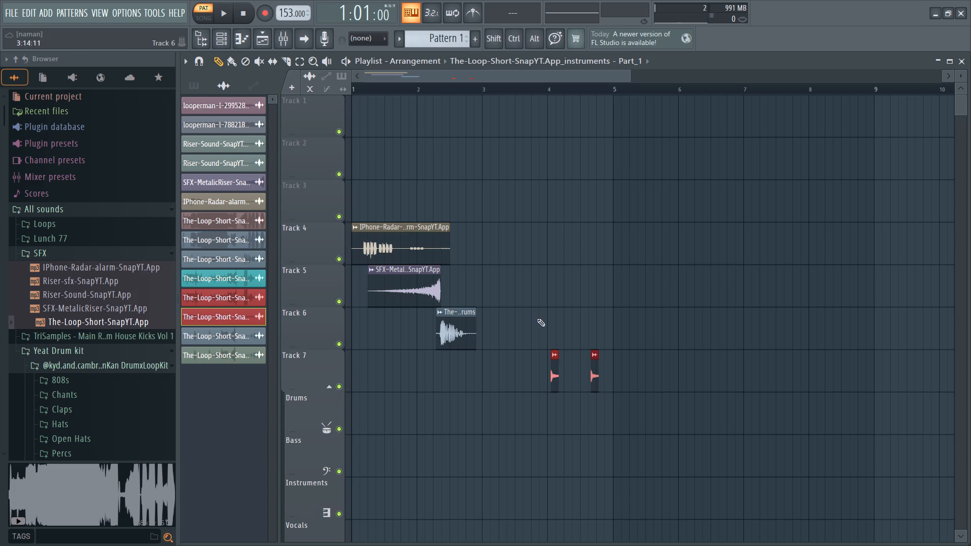
Rename the second red instruments - Part_1 clip on Track 7 as Ma ki chut pop.
click(593, 356)
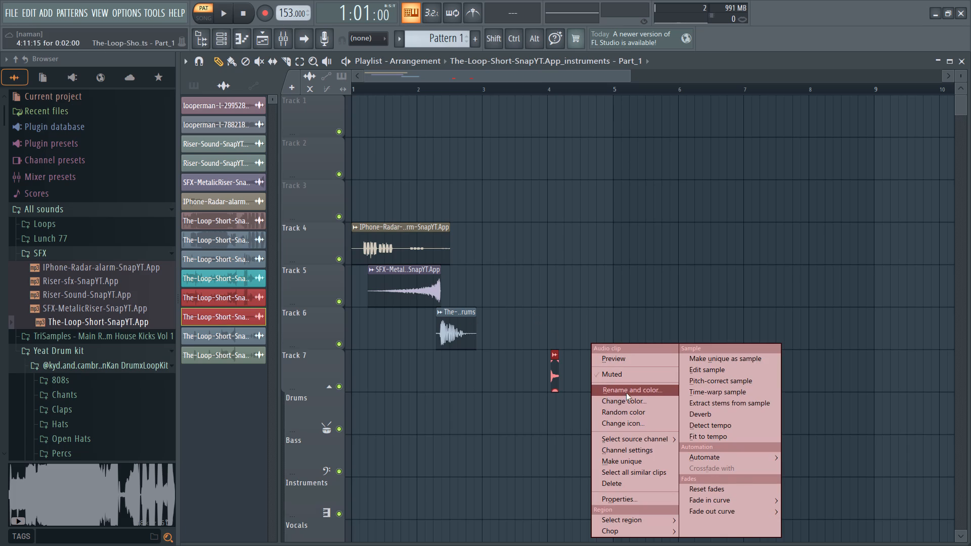
click(626, 393)
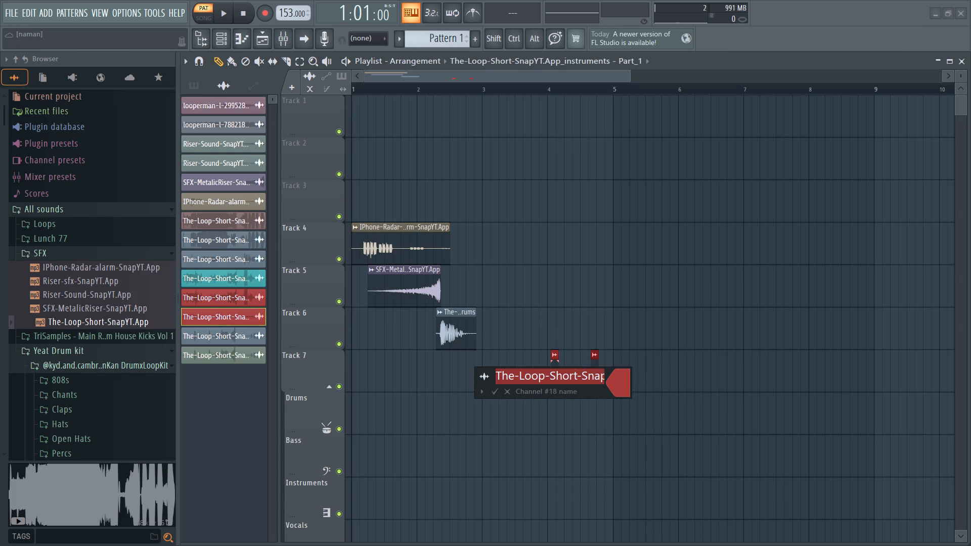
text(Ma ki chut)
key(space)
key(p)
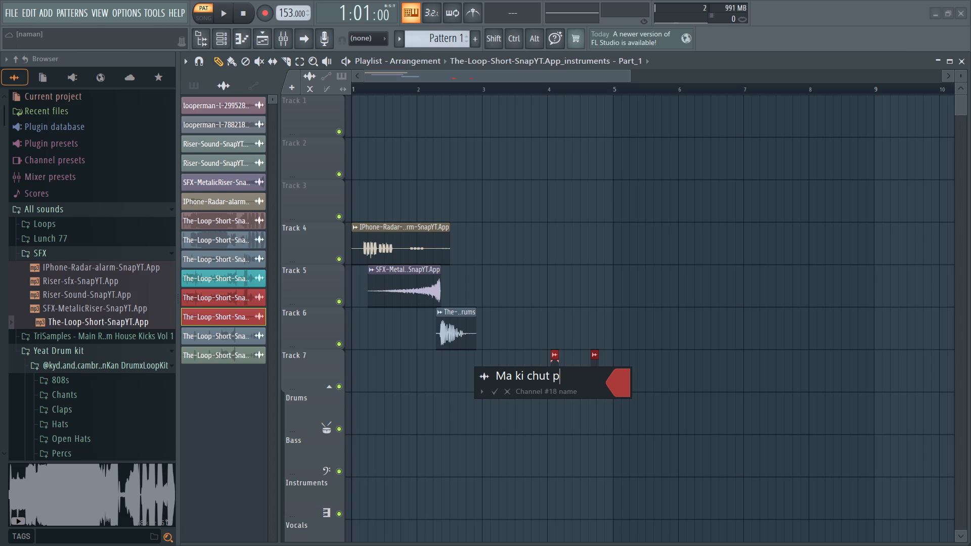
text(op)
key(Return)
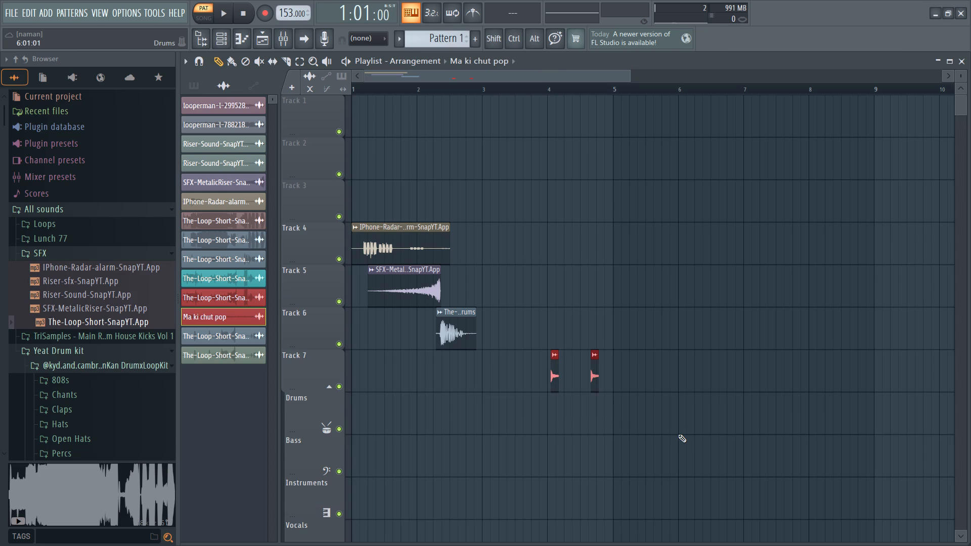
In the Ma ki chut pop channel's piano roll, draw a C6 note at the start of bar 1 and a C#6 note directly after it.
click(227, 37)
right_click(496, 371)
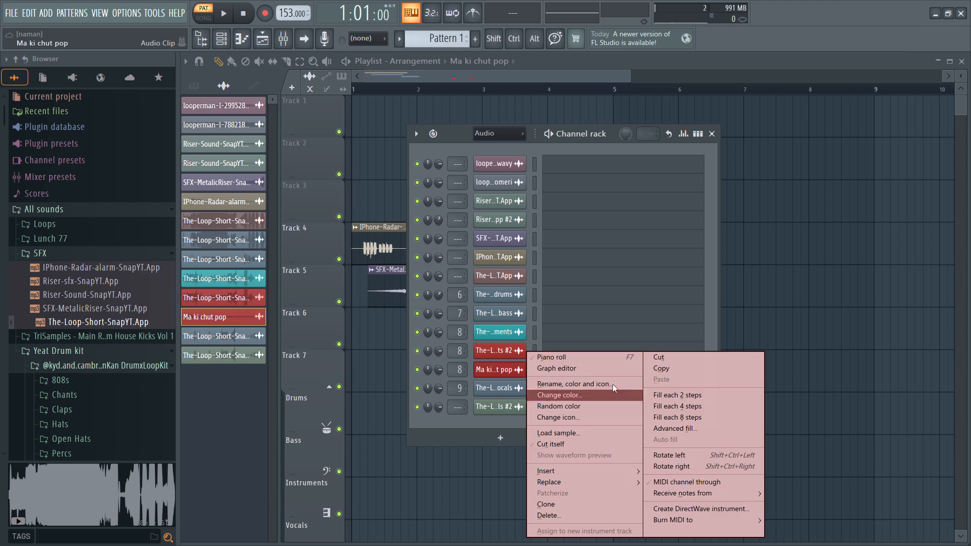
click(572, 354)
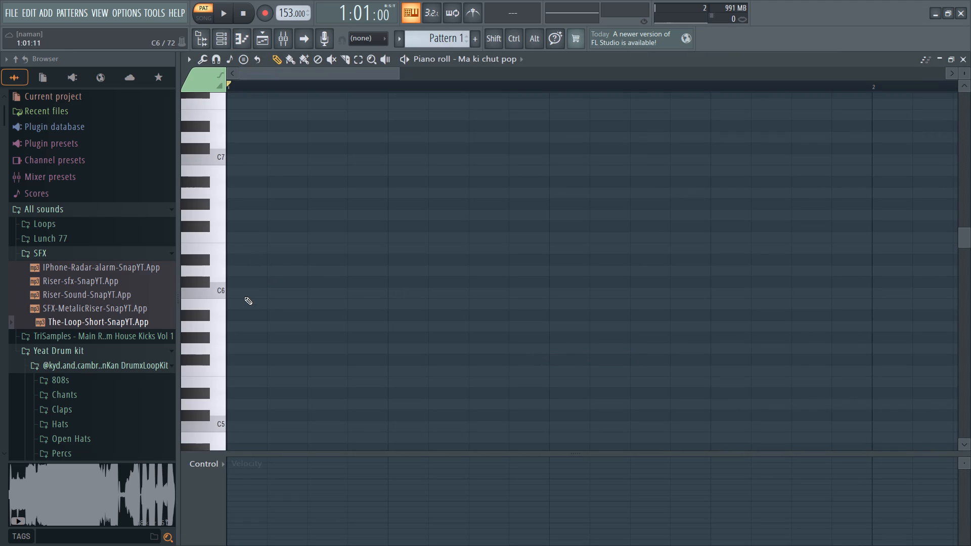
click(244, 296)
drag(283, 293, 264, 297)
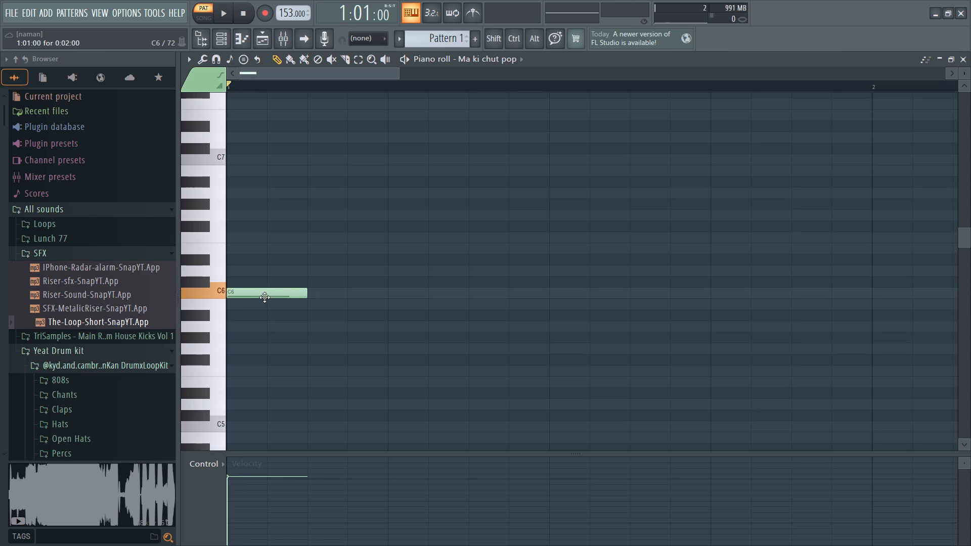
drag(264, 297, 261, 297)
click(321, 280)
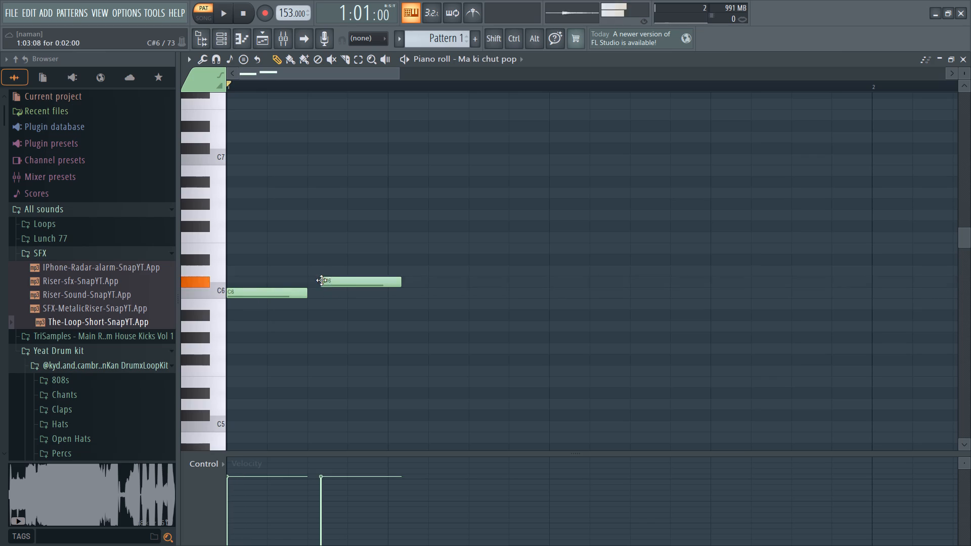
drag(342, 283, 329, 286)
Play the pattern to audition the C6 and C#6 notes, stopping playback after listening.
key(space)
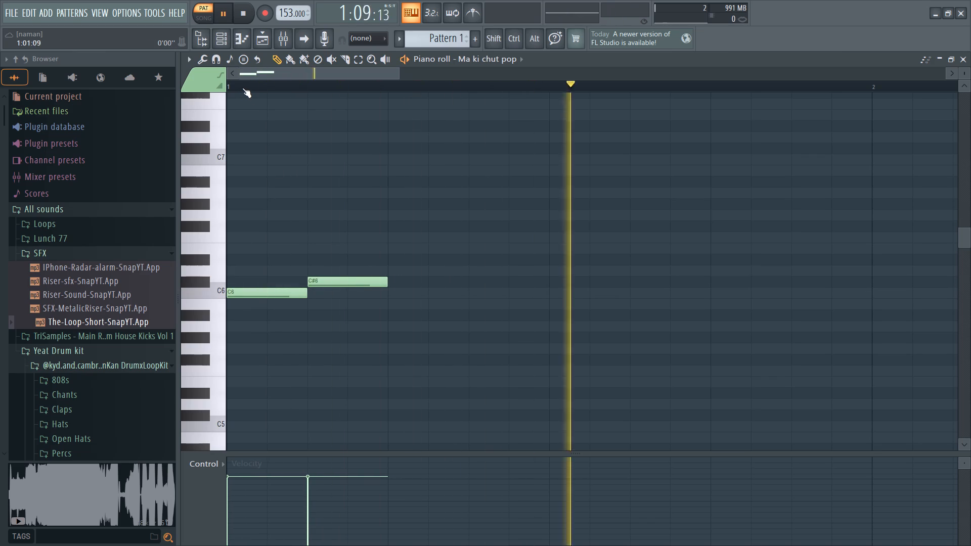
key(space)
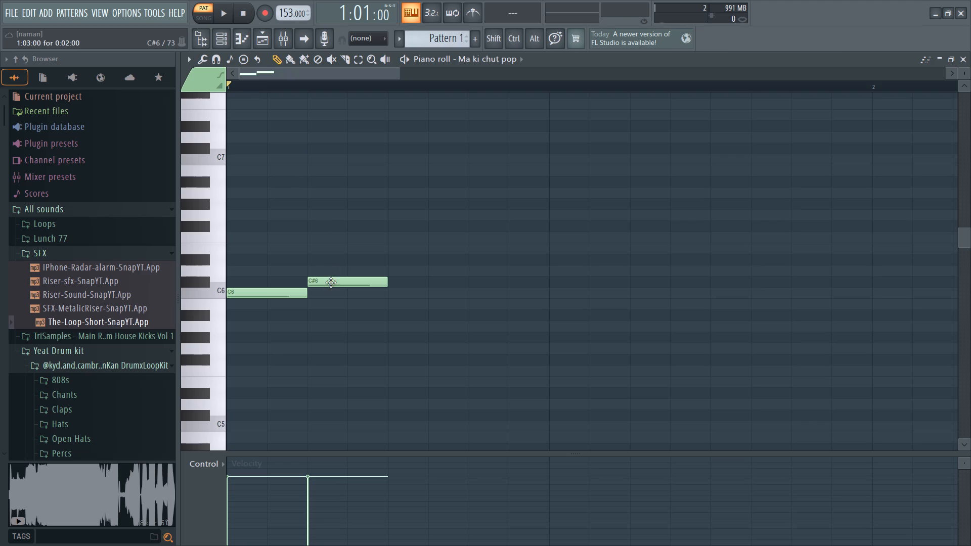
Move the C#6 note down to C6 so it overlaps the first note's end, and add a third C6 note overlapping the second.
drag(331, 283, 312, 298)
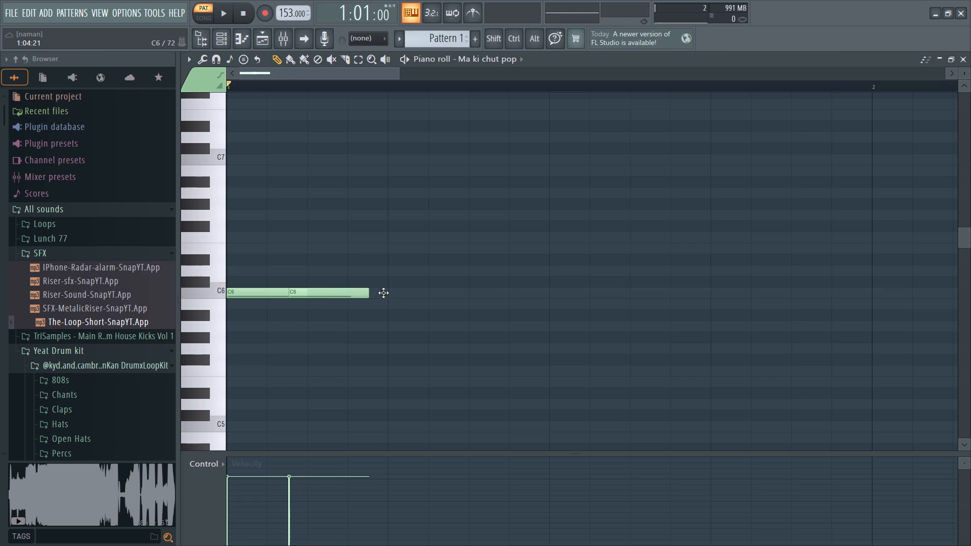
click(383, 293)
drag(400, 292, 367, 291)
Play the pattern briefly to audition the three overlapping C6 notes, and stop playback.
key(space)
key(space)
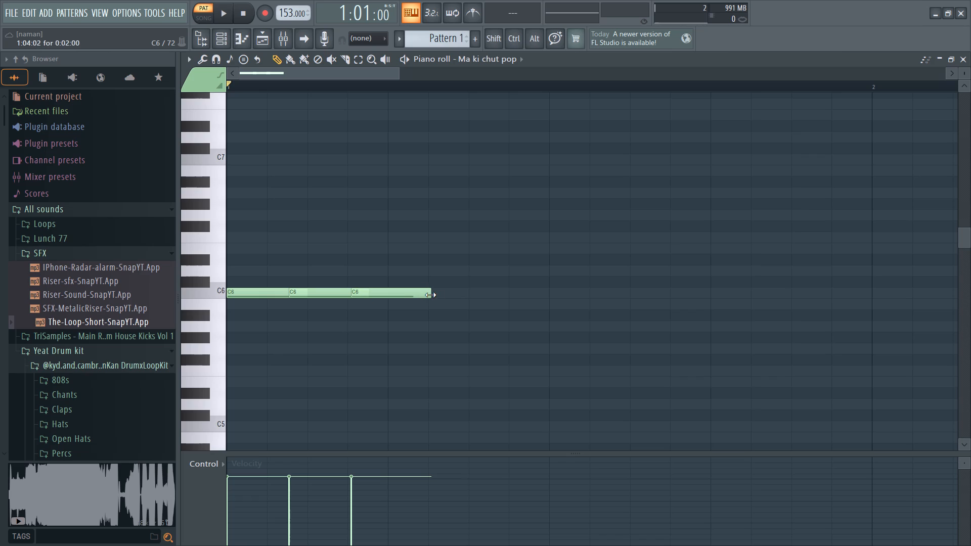
Add four more C6 notes, spaced apart, after the third note across the rest of bar 1.
click(453, 293)
click(581, 291)
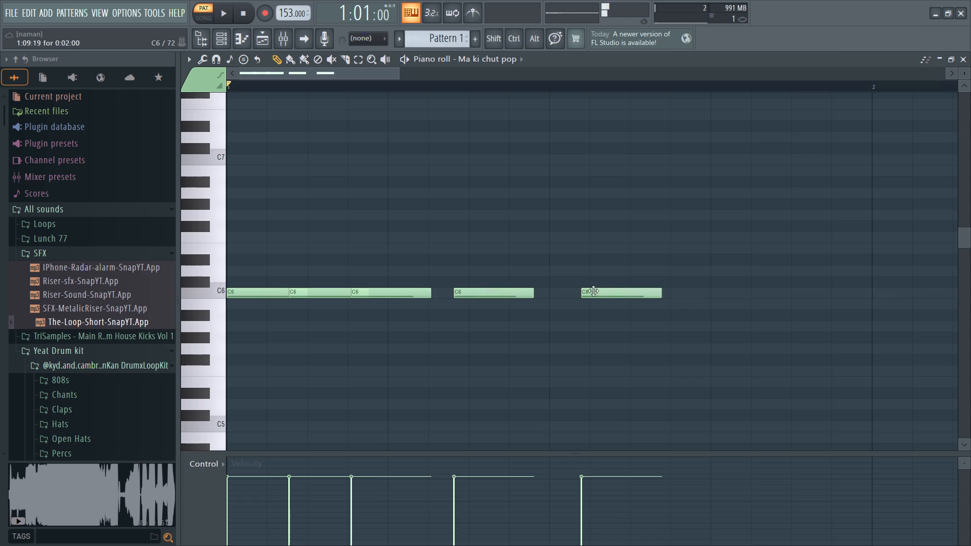
click(698, 297)
click(800, 290)
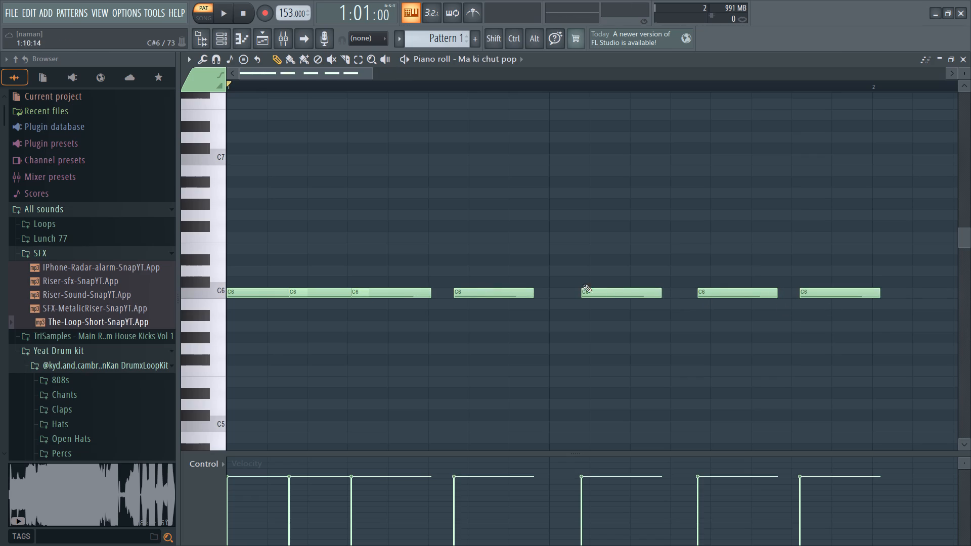
Shift the four spaced C6 notes earlier so each starts slightly before the preceding note ends, at even intervals.
drag(479, 292, 439, 292)
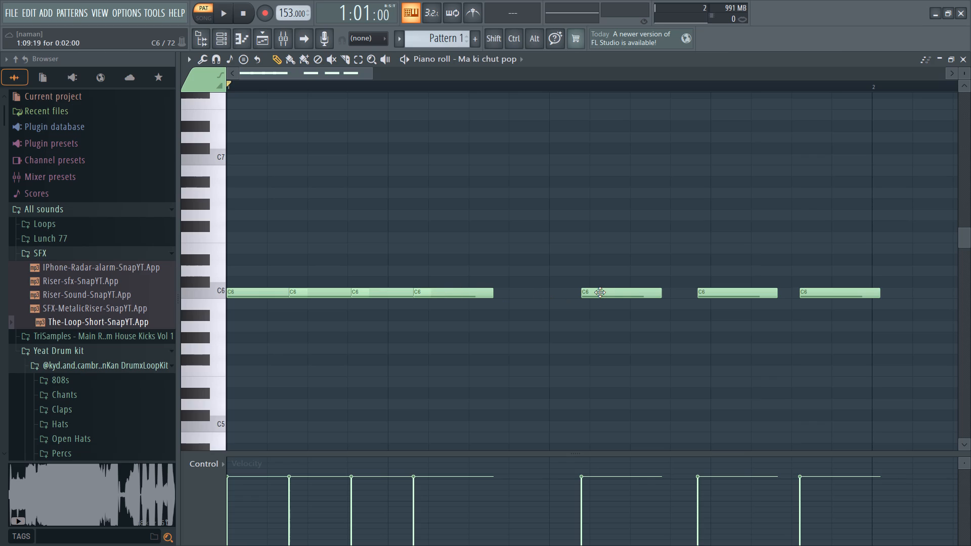
drag(599, 293, 494, 292)
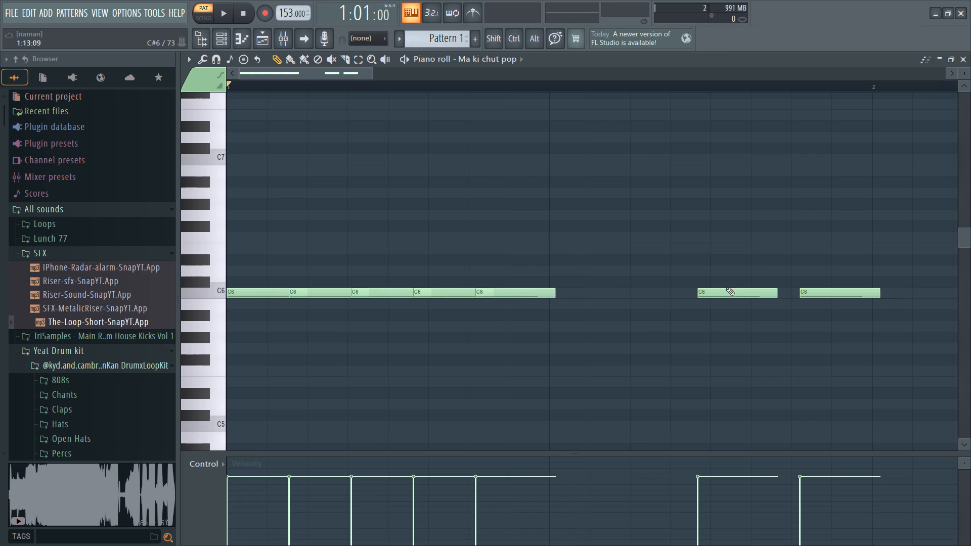
drag(723, 291, 563, 284)
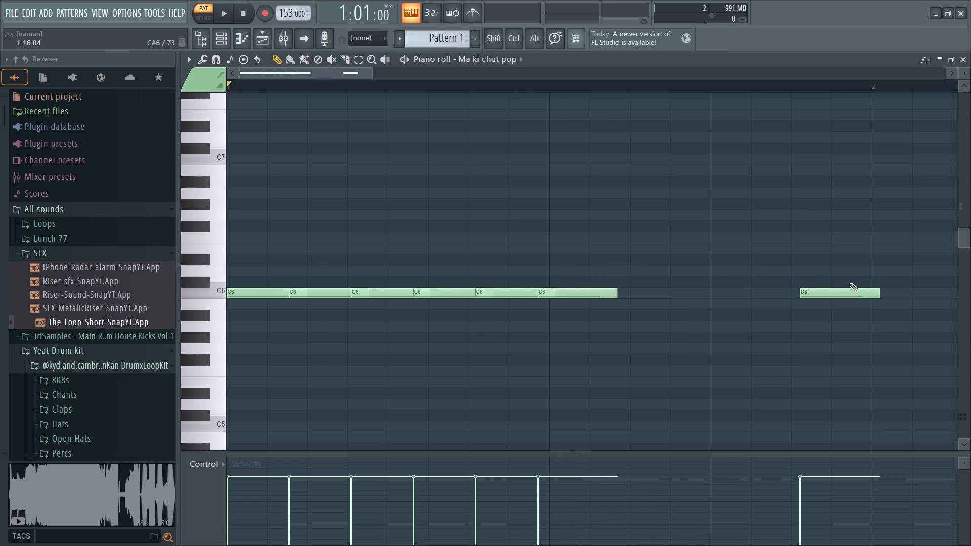
drag(837, 291, 638, 287)
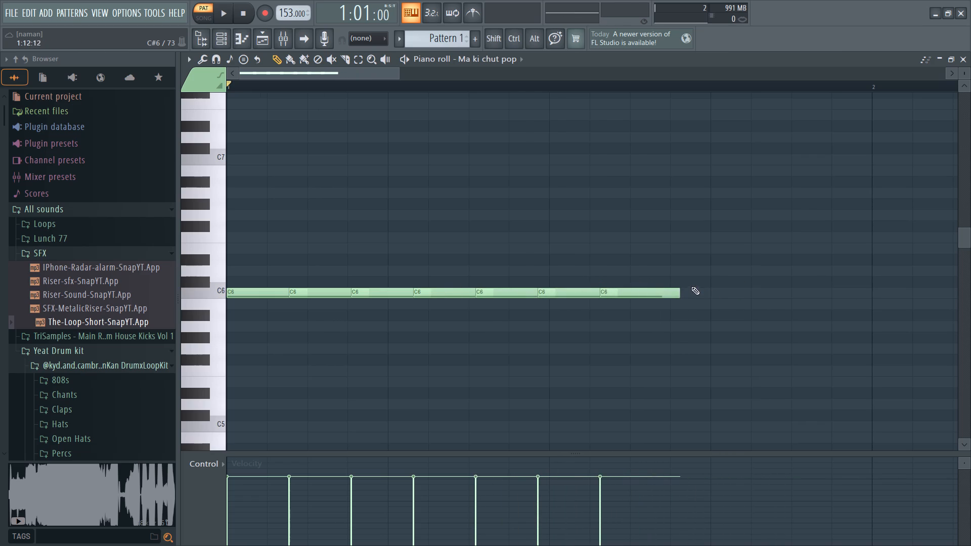
Append two more C6 notes to the row, each slightly overlapping the end of the note before it at the same interval.
click(704, 293)
drag(724, 292, 681, 289)
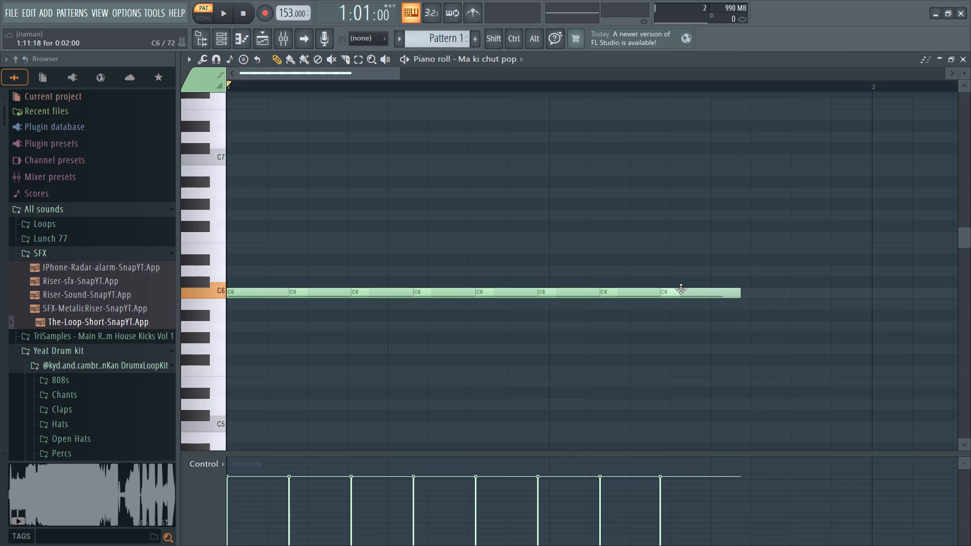
drag(681, 289, 682, 289)
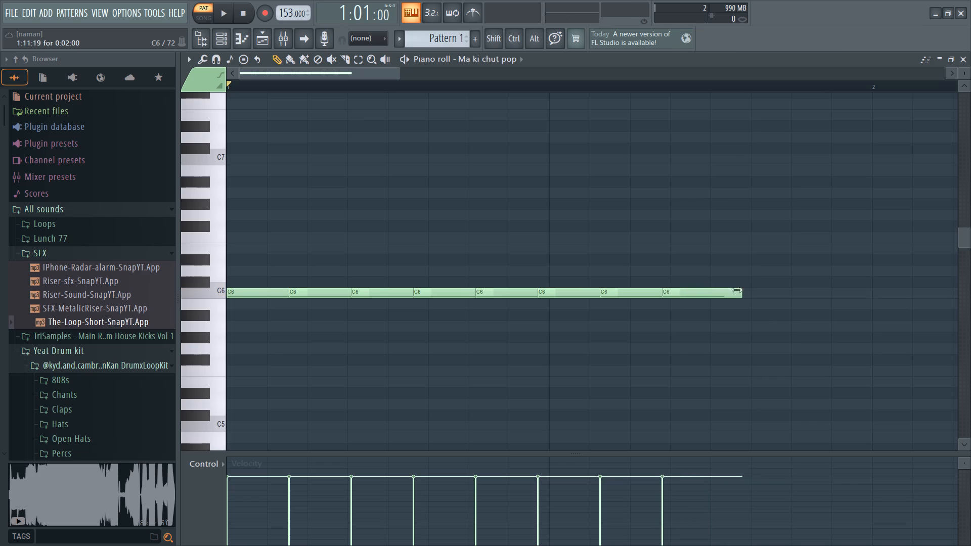
click(761, 290)
drag(779, 291, 741, 290)
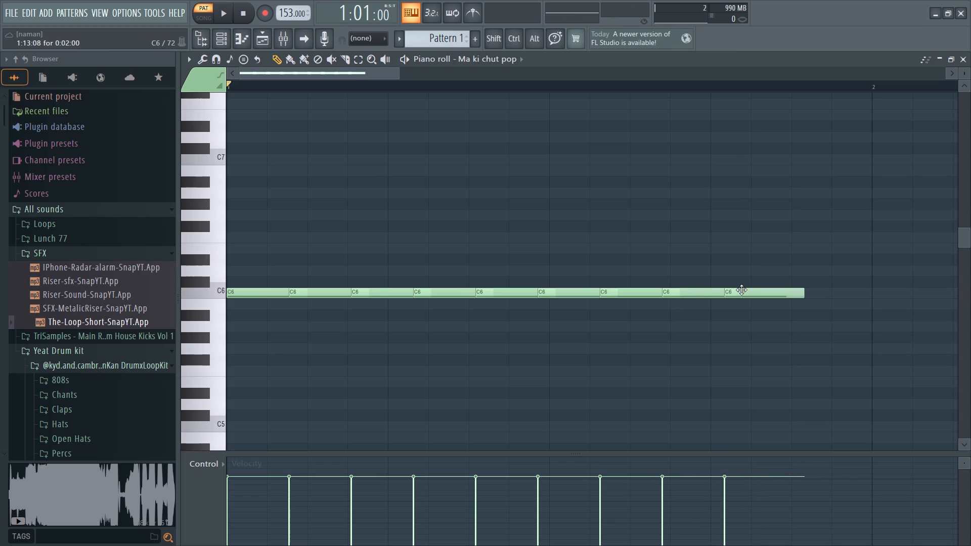
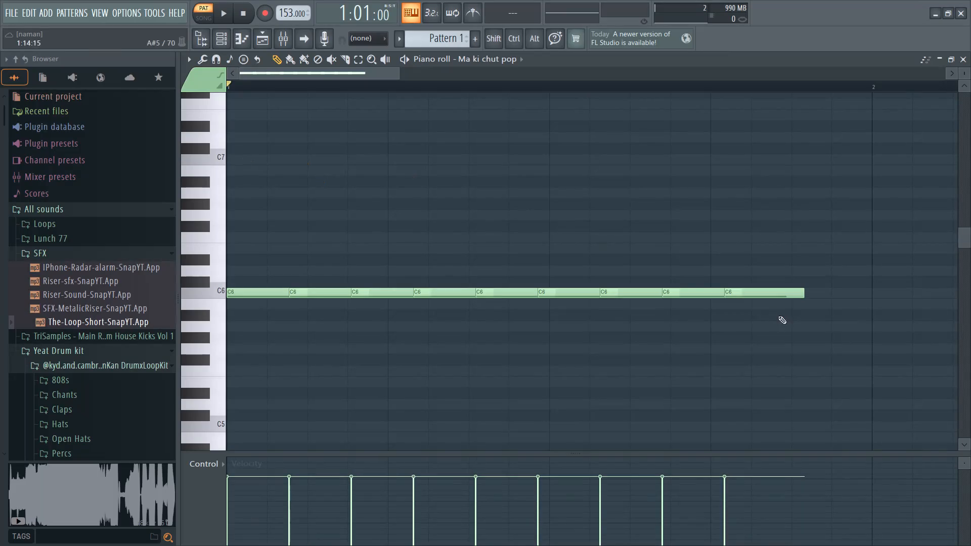
Append one more C6 note to the row, slightly overlapping the previous note's end and finishing just before bar 2.
click(820, 294)
drag(864, 293, 830, 291)
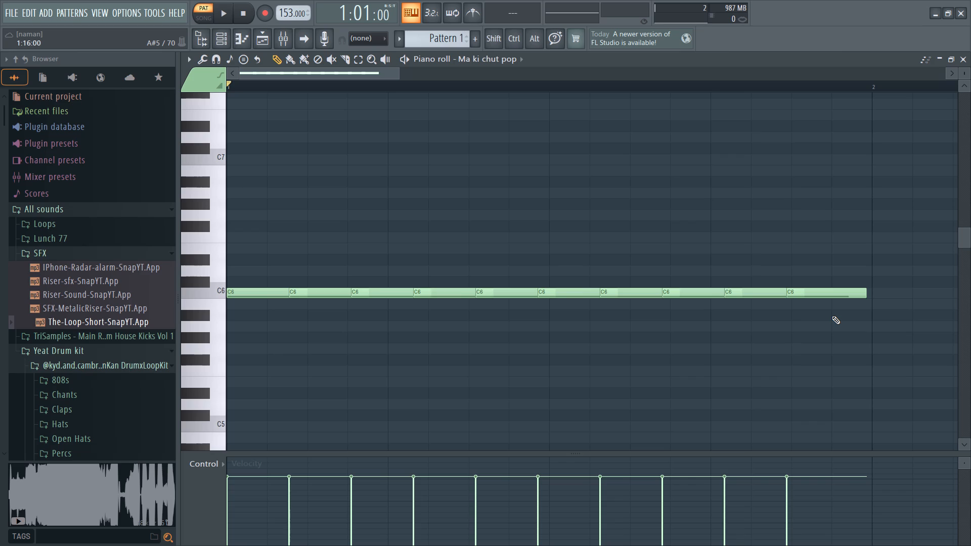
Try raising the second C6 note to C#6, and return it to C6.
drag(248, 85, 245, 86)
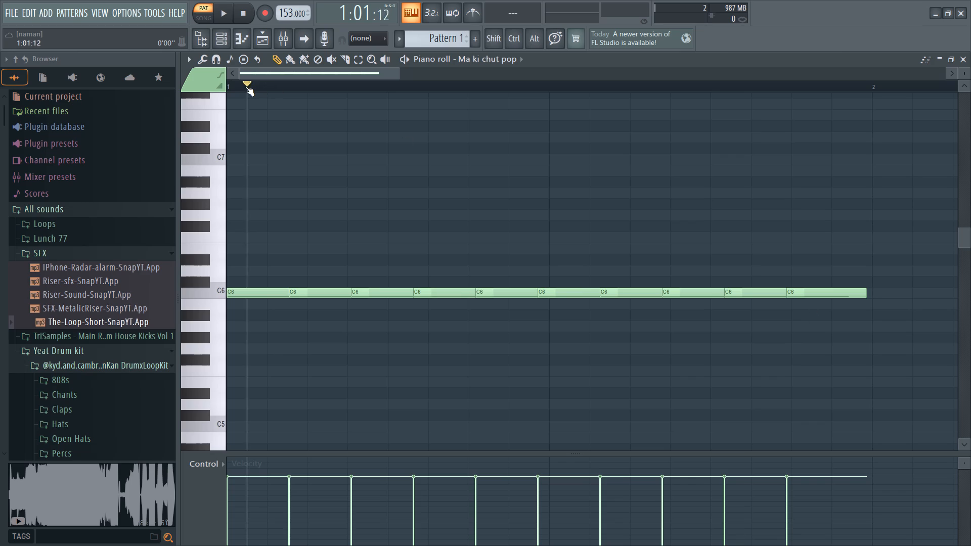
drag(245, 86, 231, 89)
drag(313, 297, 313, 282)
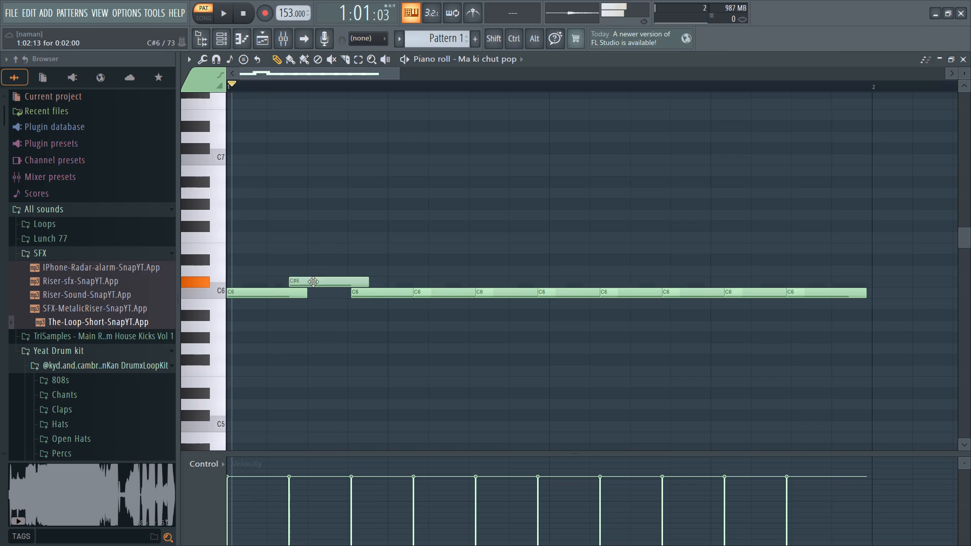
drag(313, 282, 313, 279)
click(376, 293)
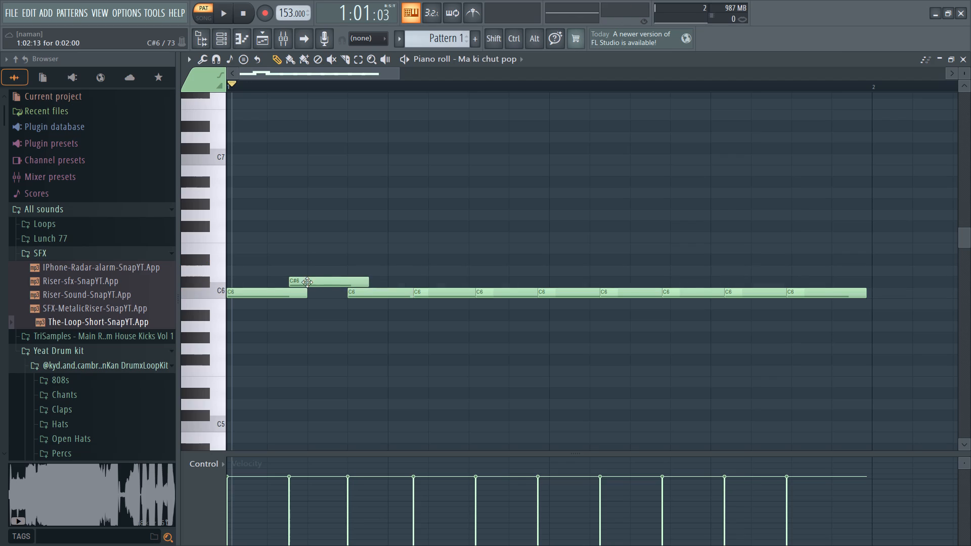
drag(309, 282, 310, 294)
Raise the third C6 note to D6 and the fourth to F6, keeping their timing nearly the same.
drag(390, 293, 388, 281)
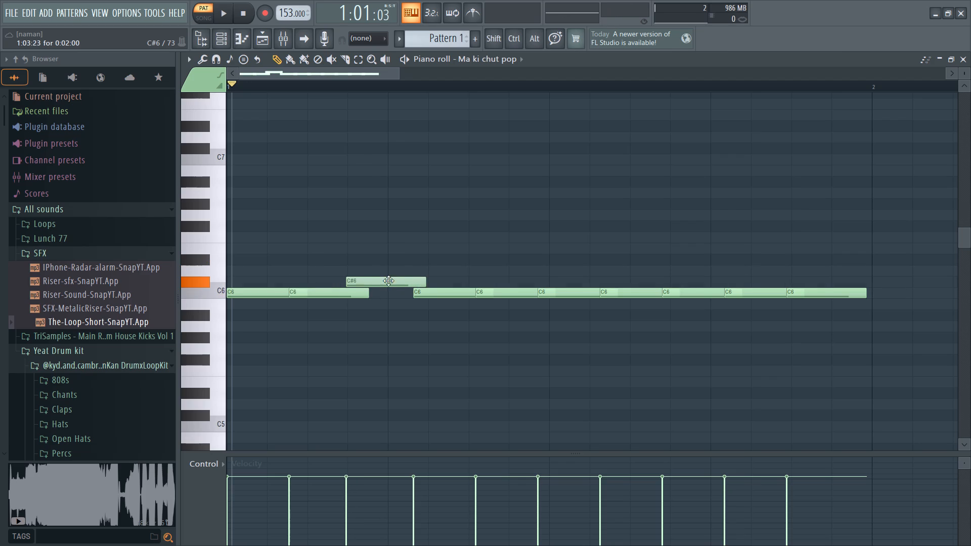
drag(388, 281, 390, 269)
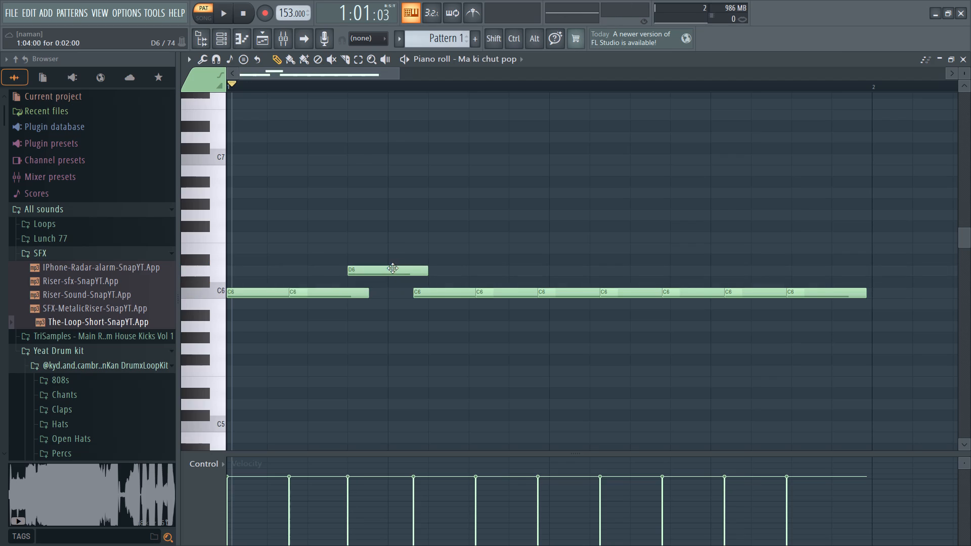
drag(442, 294, 438, 258)
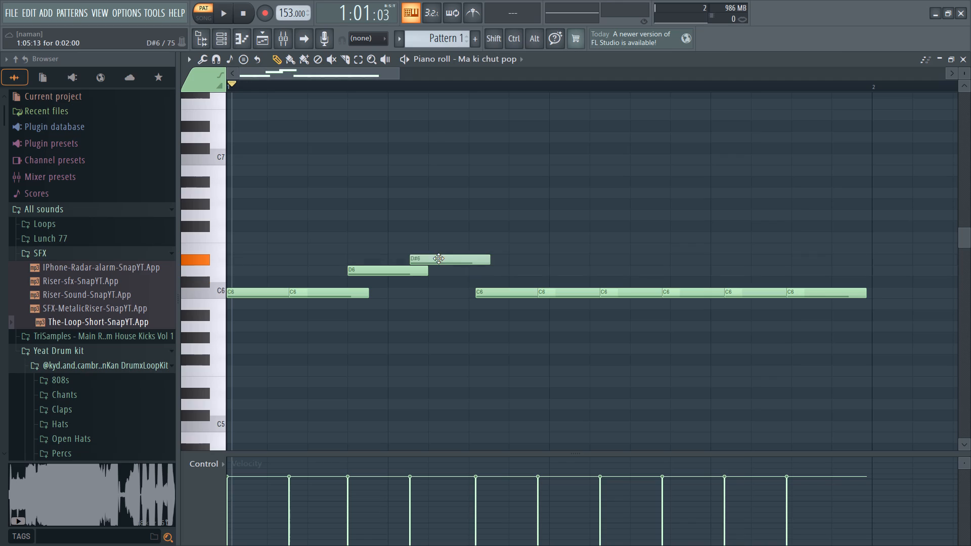
drag(438, 258, 437, 240)
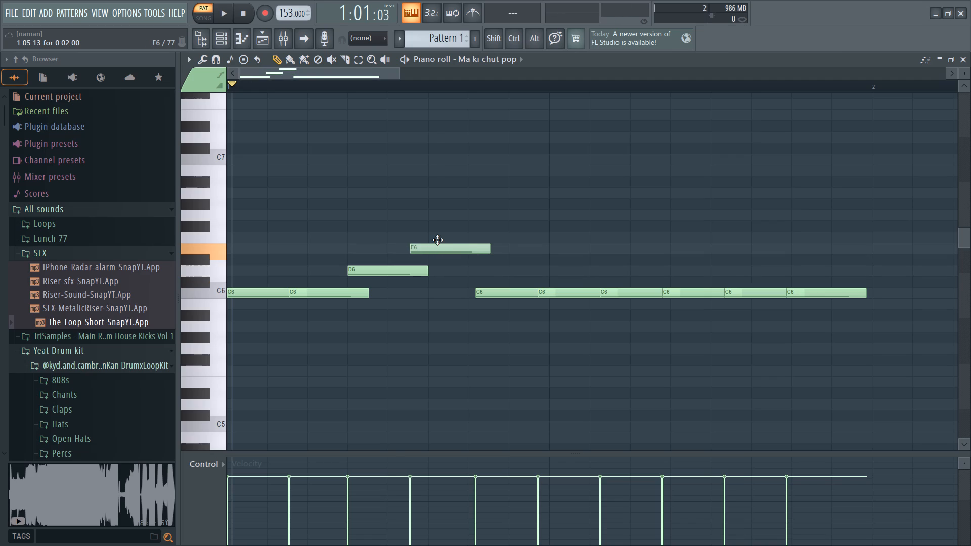
drag(437, 240, 437, 237)
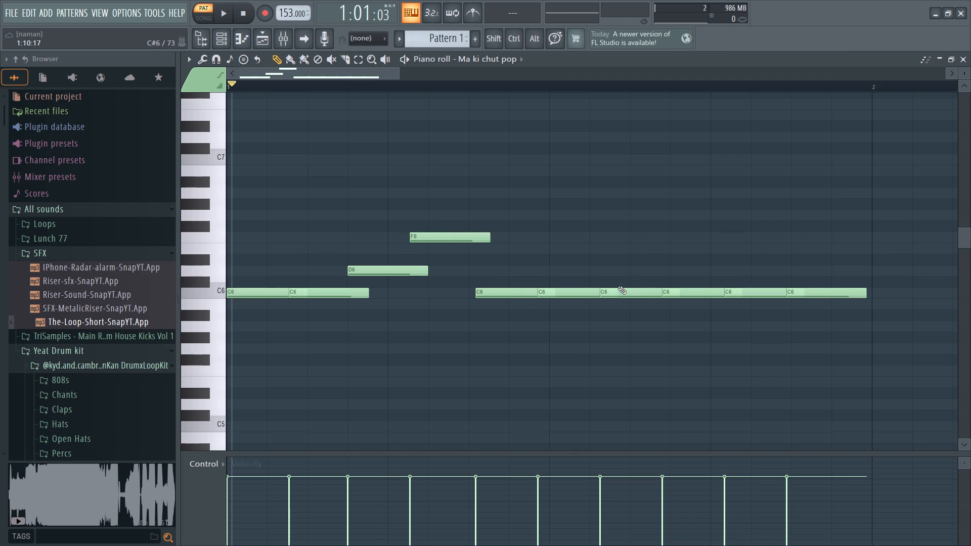
Repeat the rising figure in the second half of the bar by raising the seventh note to D6 and the eighth to F6.
drag(621, 294, 622, 285)
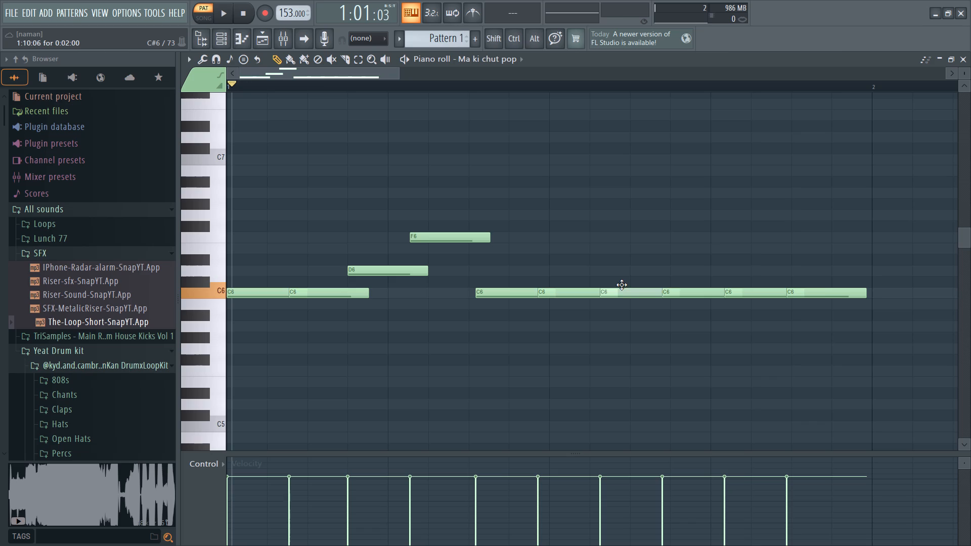
drag(622, 285, 623, 267)
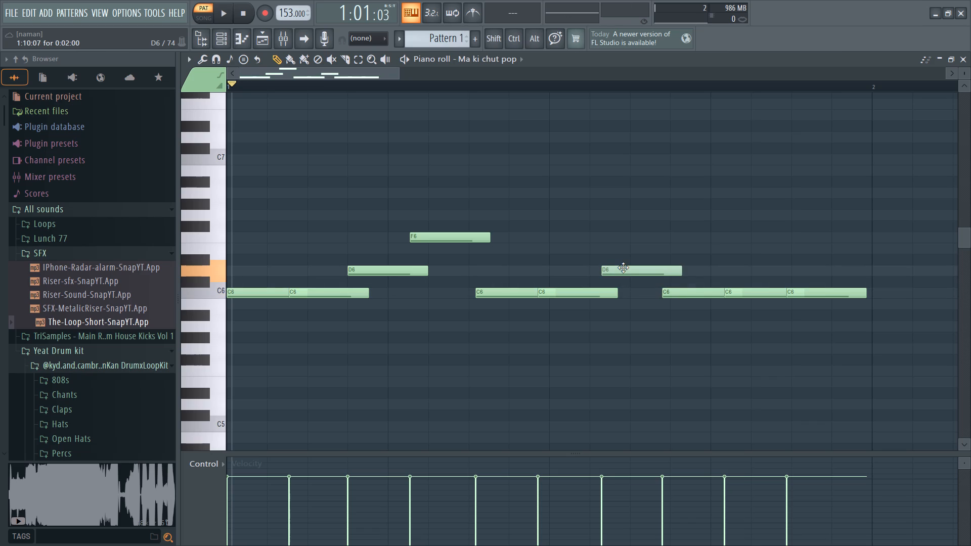
drag(623, 267, 622, 267)
drag(696, 295, 697, 295)
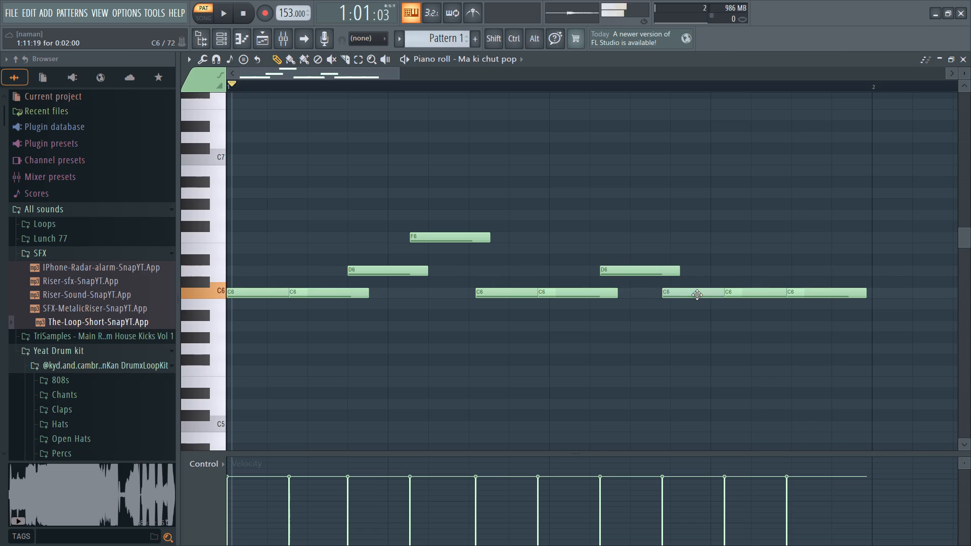
drag(697, 295, 696, 263)
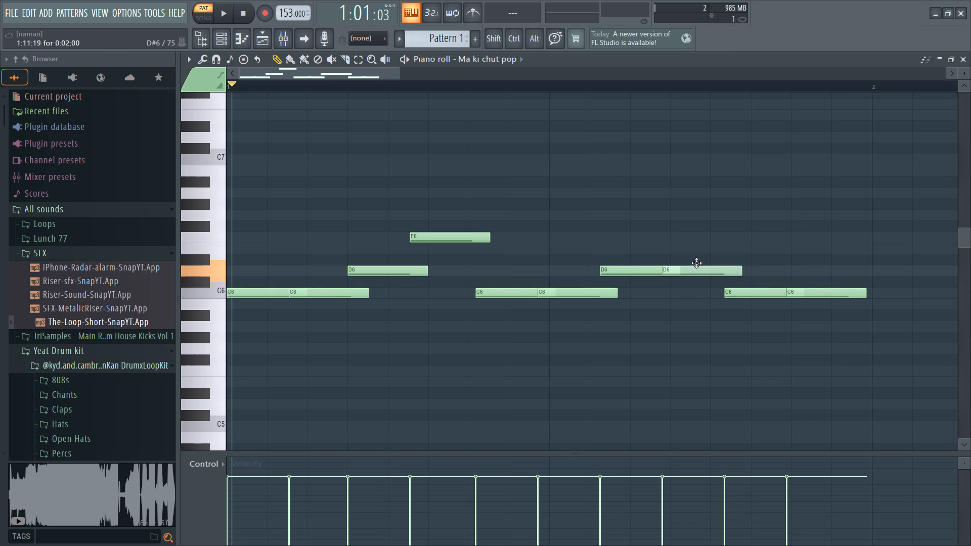
drag(696, 263, 696, 243)
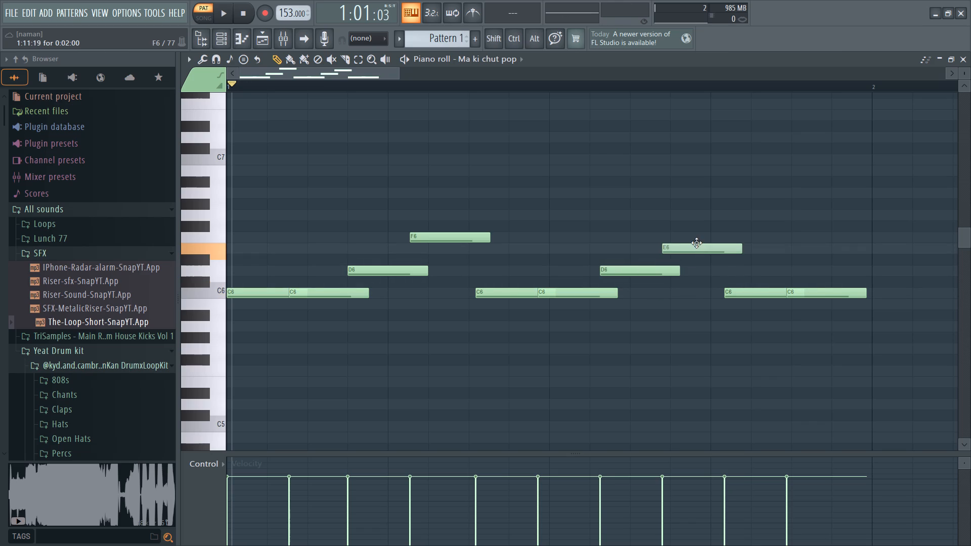
drag(696, 243, 696, 239)
Play the pattern from the start of bar 1 to audition the melody, and stop playback.
drag(274, 82, 216, 88)
key(space)
key(space)
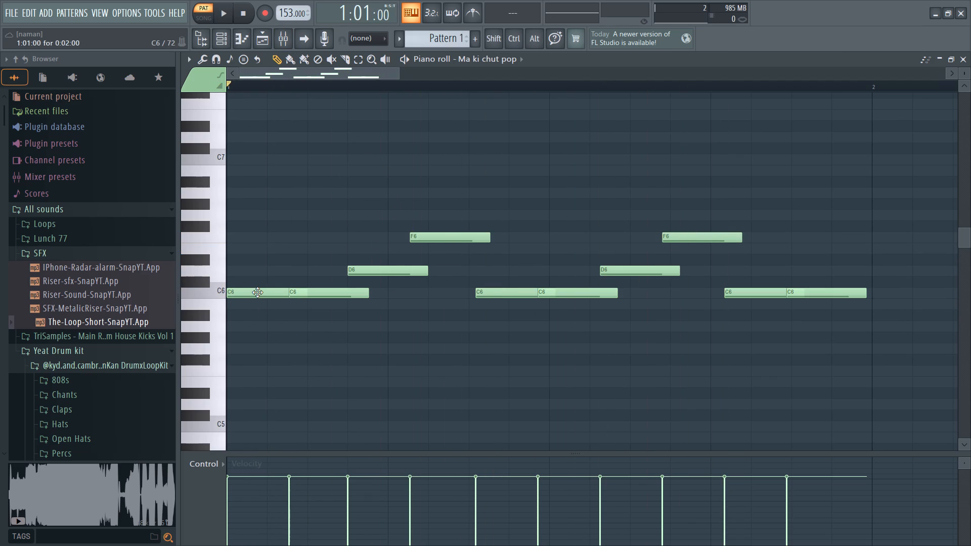
Close the piano roll and the channel rack to reveal the playlist.
click(969, 60)
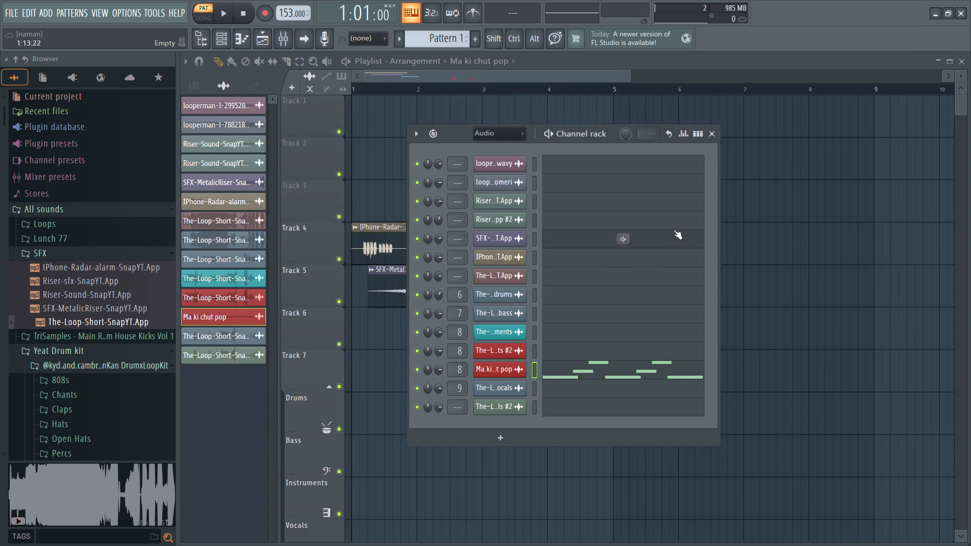
click(709, 140)
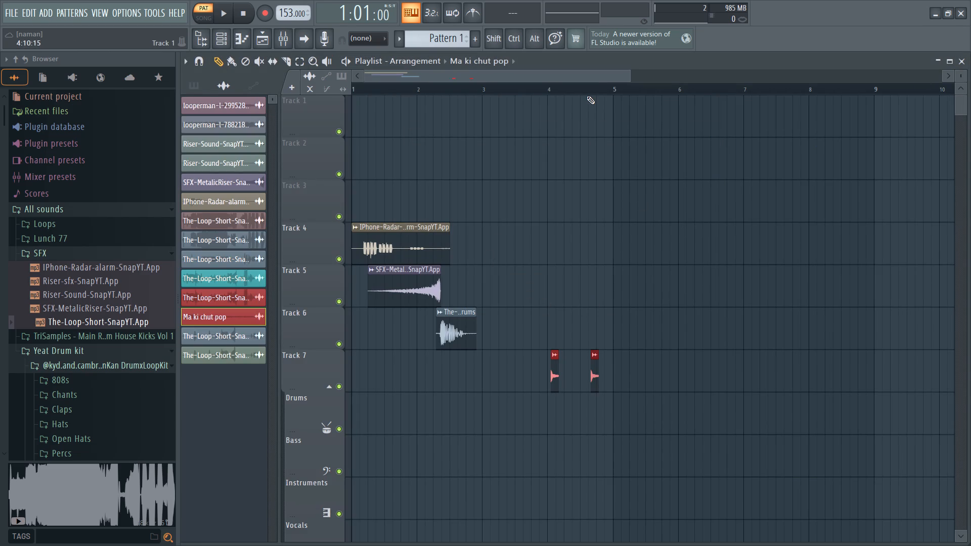
Place one Ma ki chut pop clip on Track 1 in the second half of bar 4, undoing the overlapping duplicate.
click(587, 96)
click(584, 109)
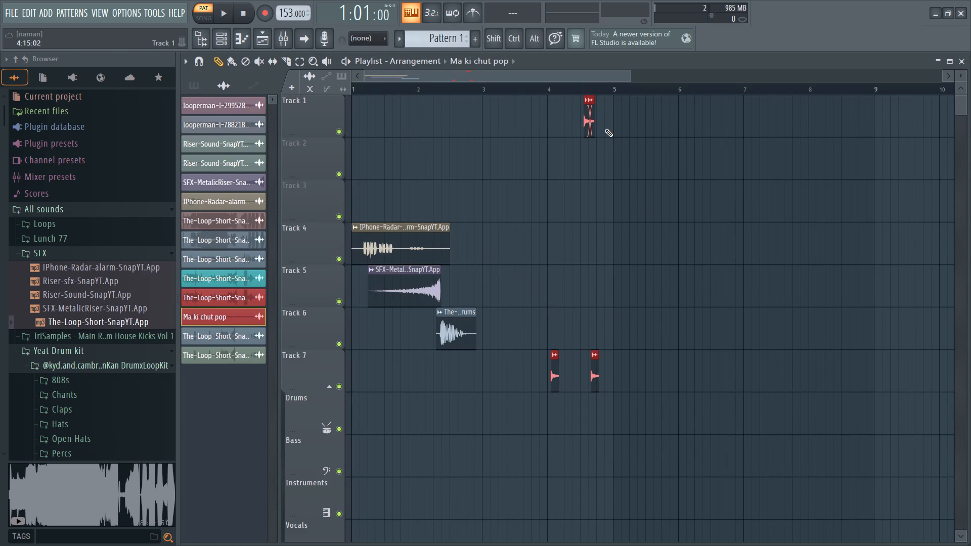
key(ctrl+z)
Audition the new Track 1 clip by playing the arrangement in song mode from just before it in bar 4.
key(space)
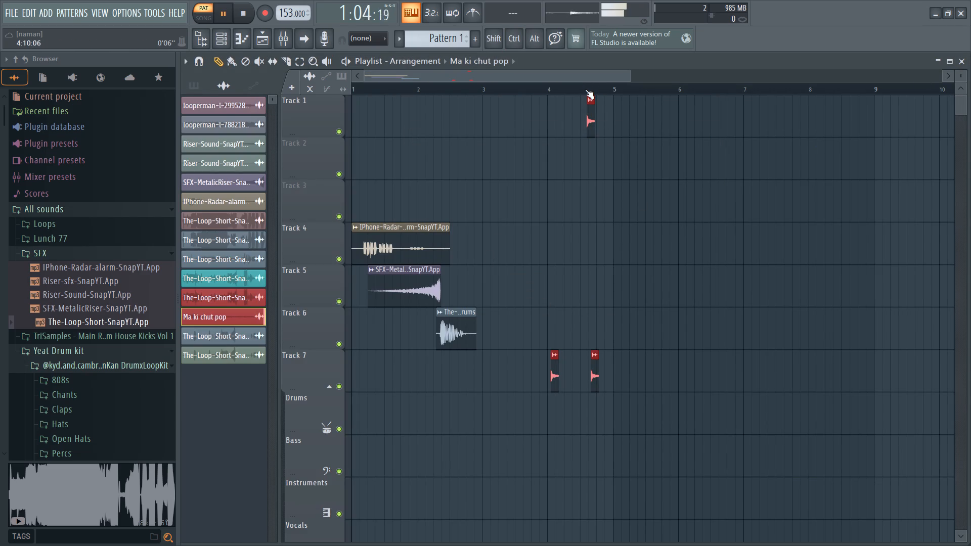
key(space)
drag(579, 88, 572, 88)
key(space)
key(space)
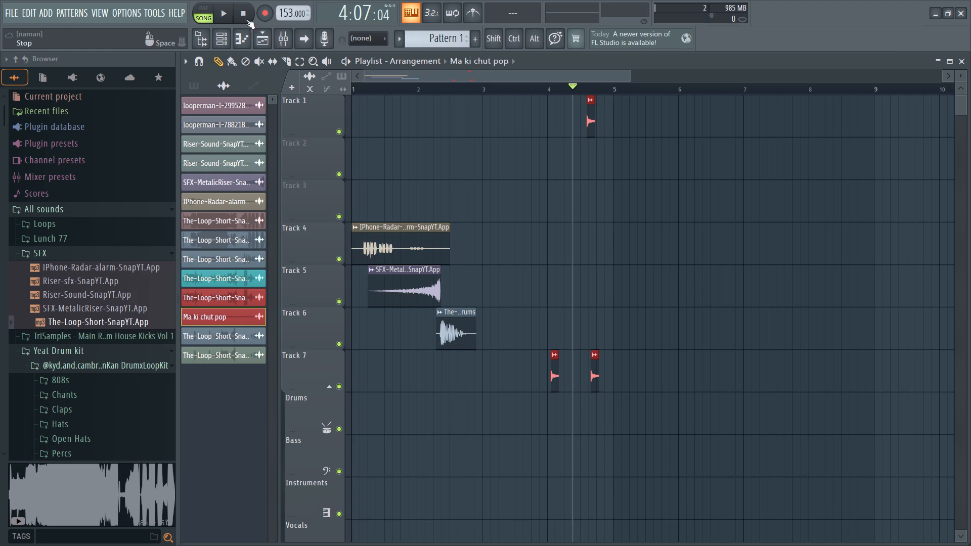
key(space)
key(space)
Audition the sliced clips on Track 7 by repeatedly playing the arrangement from late bar 3 and from the start of bar 4.
drag(573, 88, 523, 91)
key(space)
key(space)
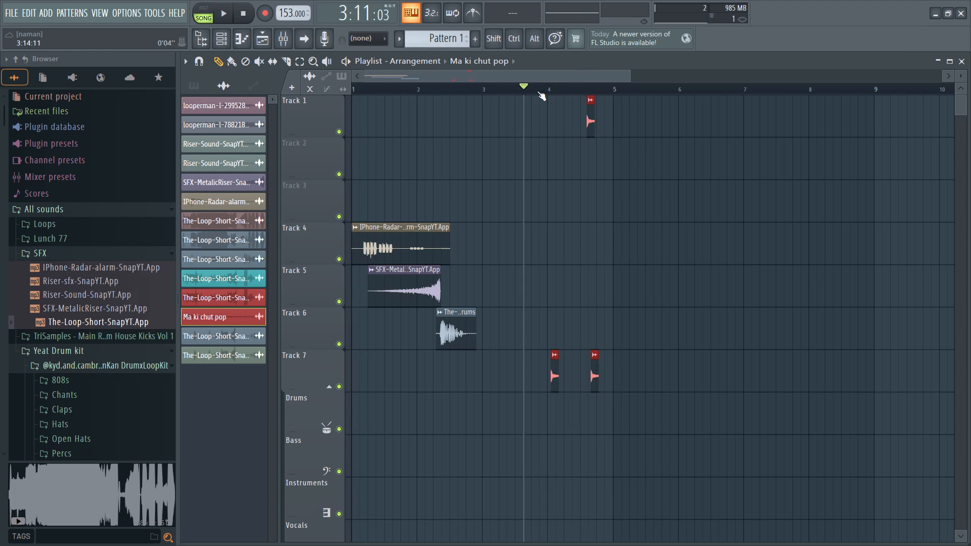
key(space)
key(space)
key(space)
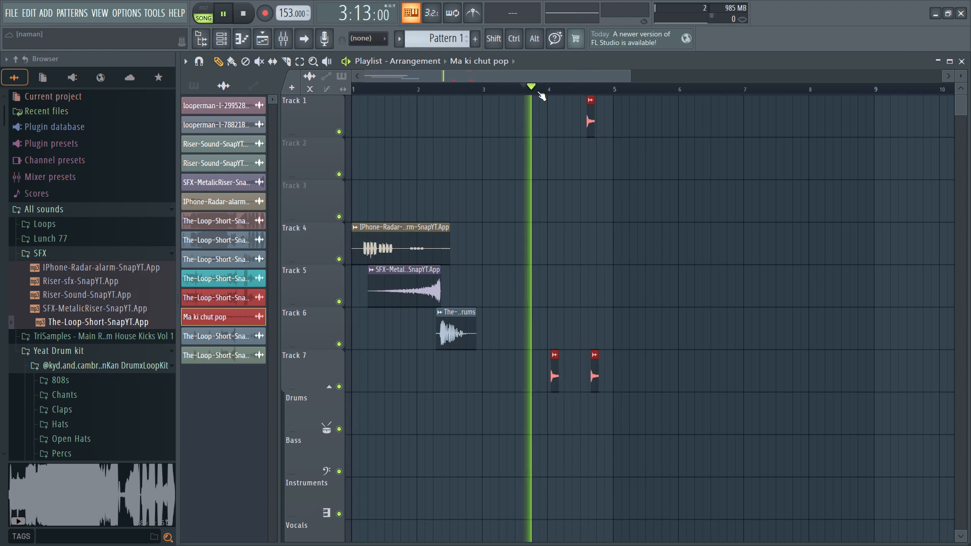
key(space)
key(space)
key(space)
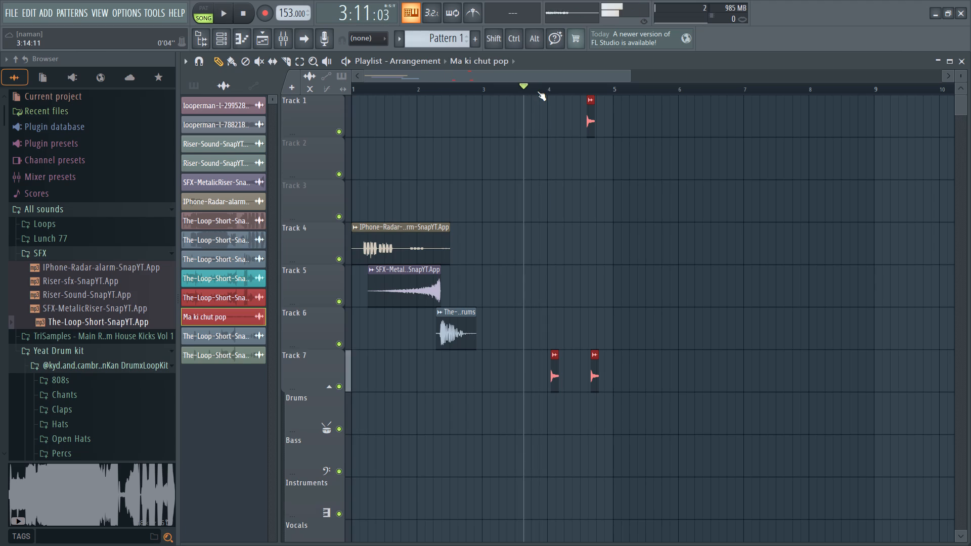
drag(539, 89, 549, 89)
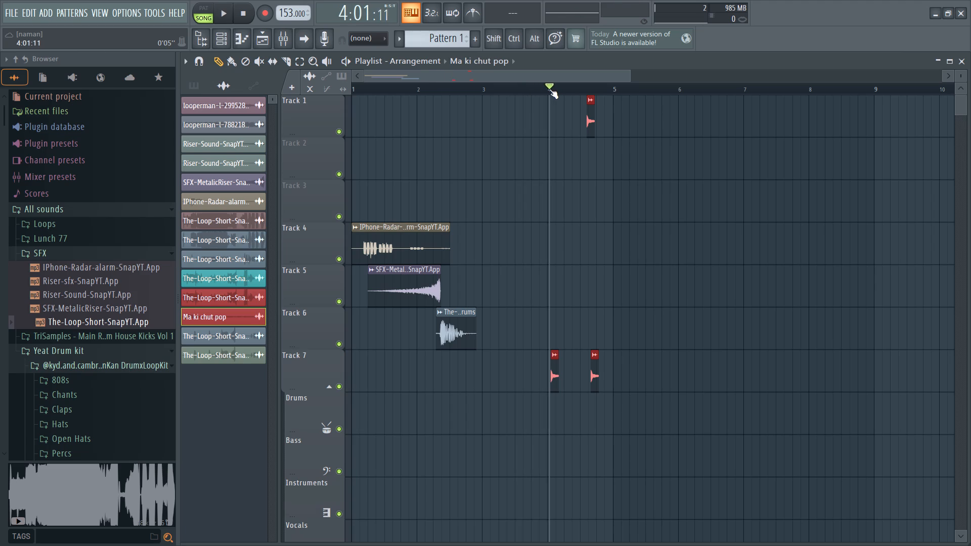
key(space)
key(space)
key(space)
key(space)
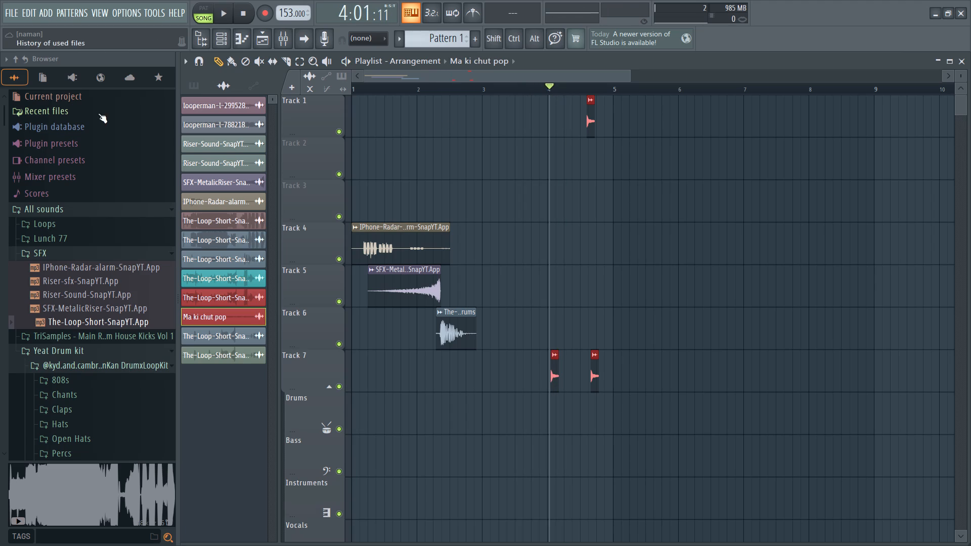
Reopen the piano roll for Ma ki chut pop.
double_click(200, 9)
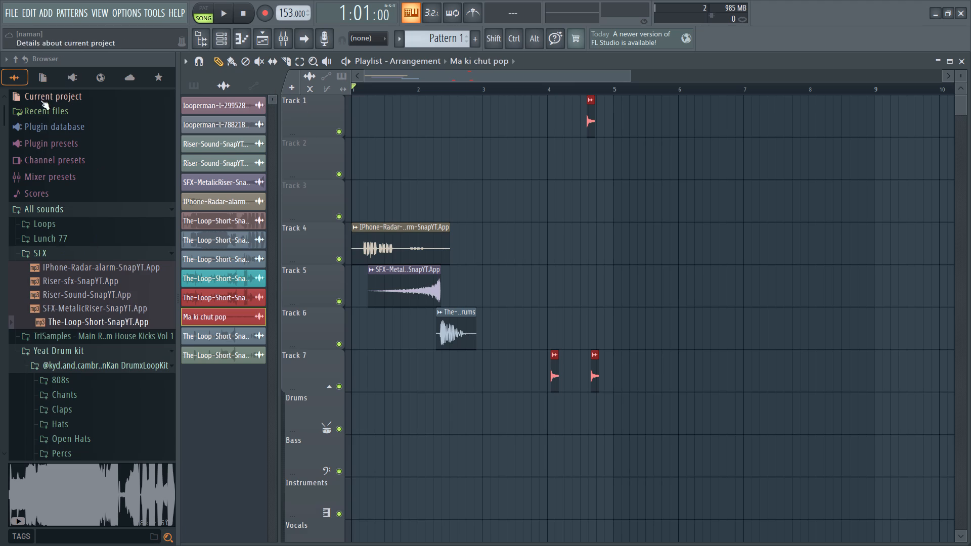
click(238, 41)
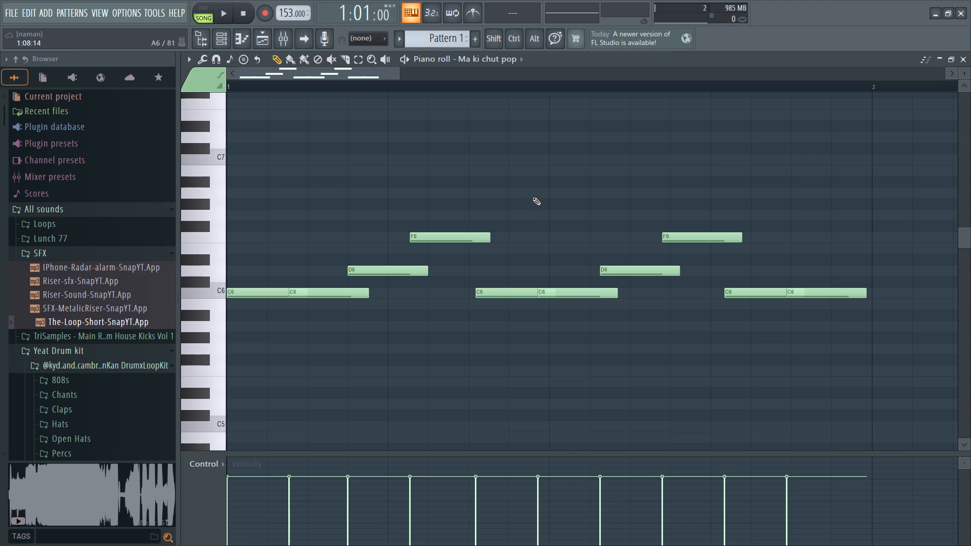
Switch playback to pattern mode, play the melody from the start of bar 1, and stop it.
drag(244, 88, 251, 92)
drag(244, 87, 233, 86)
click(233, 87)
click(255, 87)
click(208, 11)
drag(237, 91, 223, 86)
key(space)
key(space)
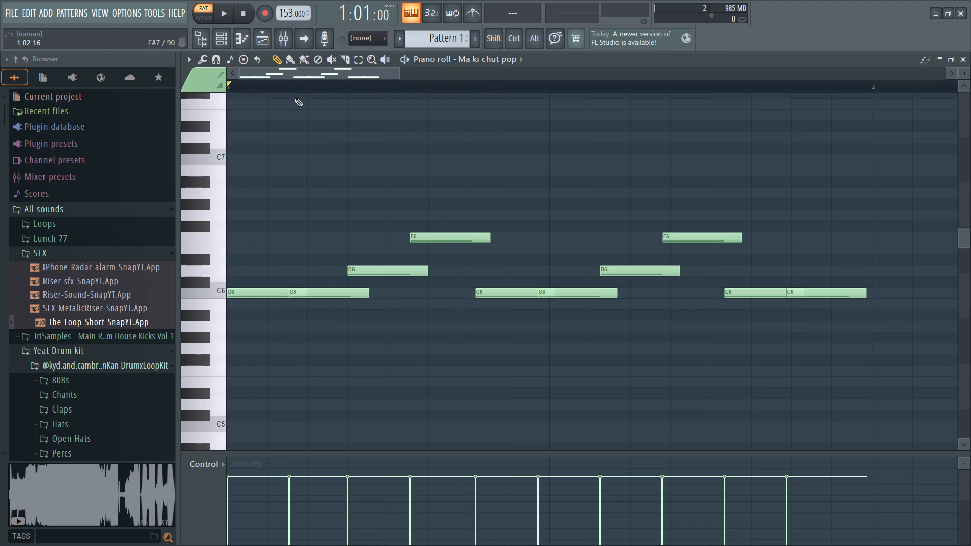
Add an F6 note above the second C6 note, starting at almost the same time.
drag(265, 253, 293, 234)
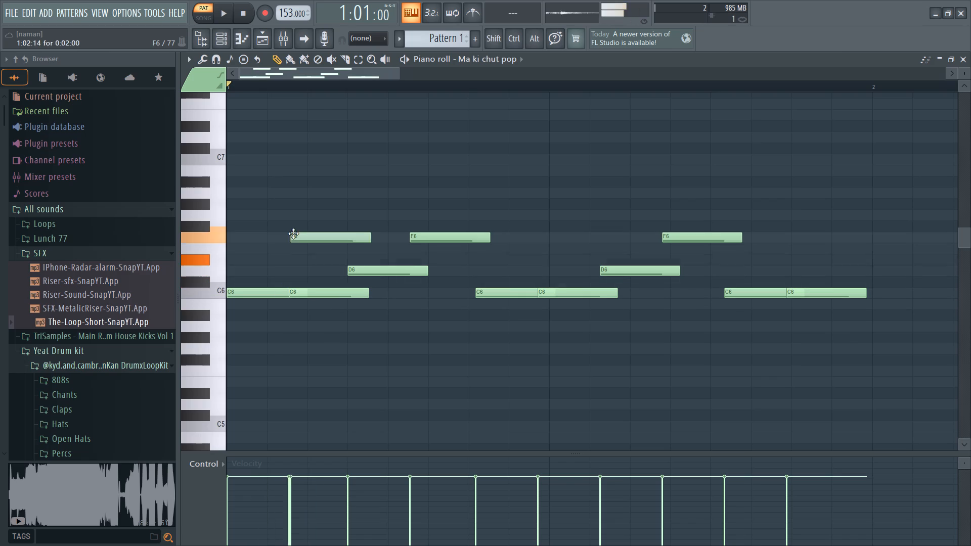
drag(293, 234, 293, 233)
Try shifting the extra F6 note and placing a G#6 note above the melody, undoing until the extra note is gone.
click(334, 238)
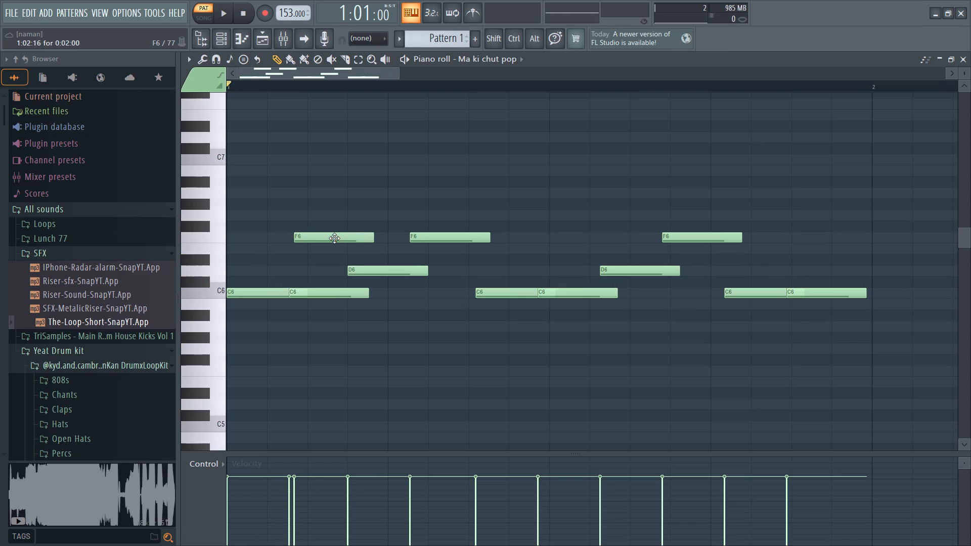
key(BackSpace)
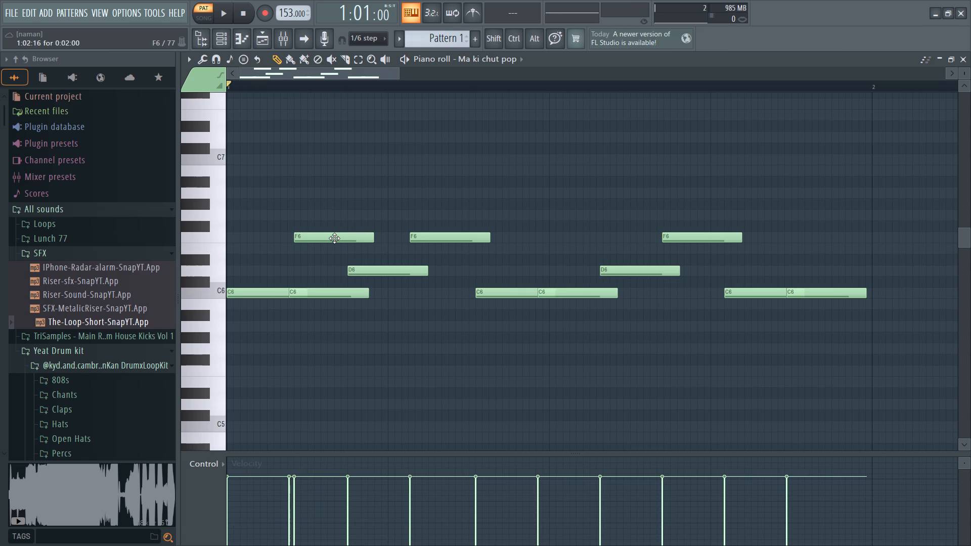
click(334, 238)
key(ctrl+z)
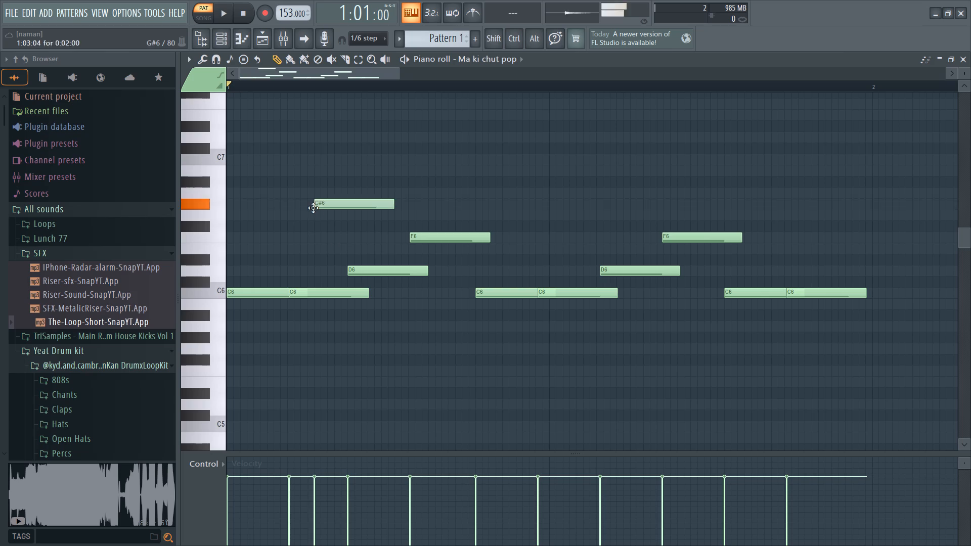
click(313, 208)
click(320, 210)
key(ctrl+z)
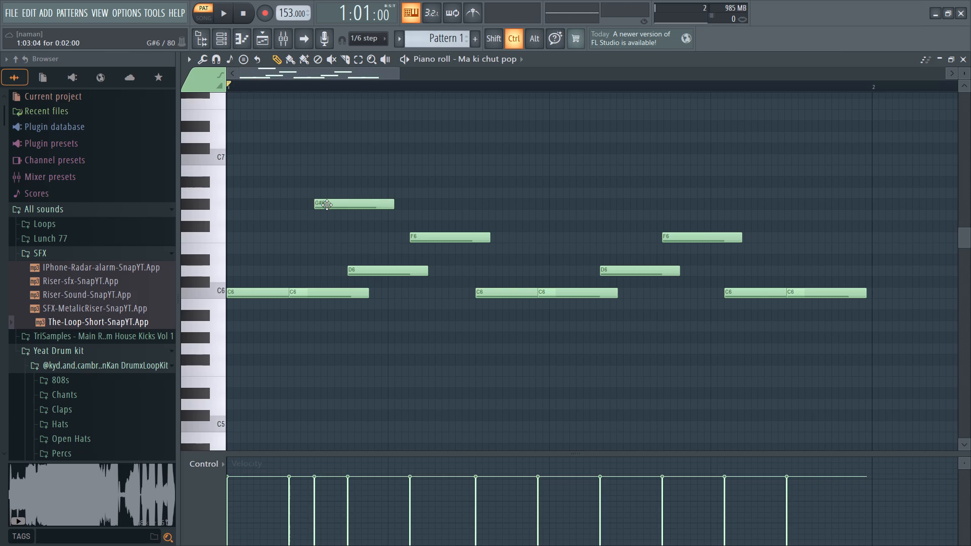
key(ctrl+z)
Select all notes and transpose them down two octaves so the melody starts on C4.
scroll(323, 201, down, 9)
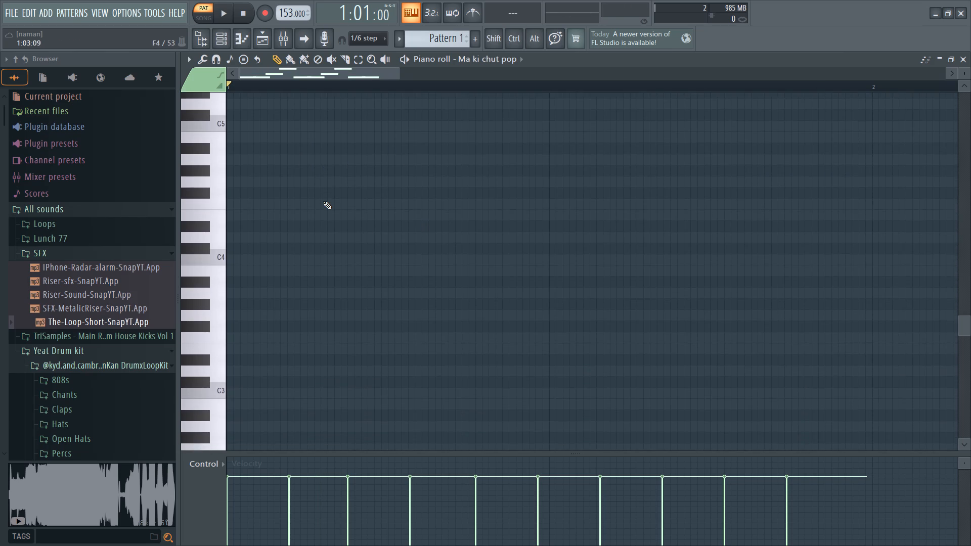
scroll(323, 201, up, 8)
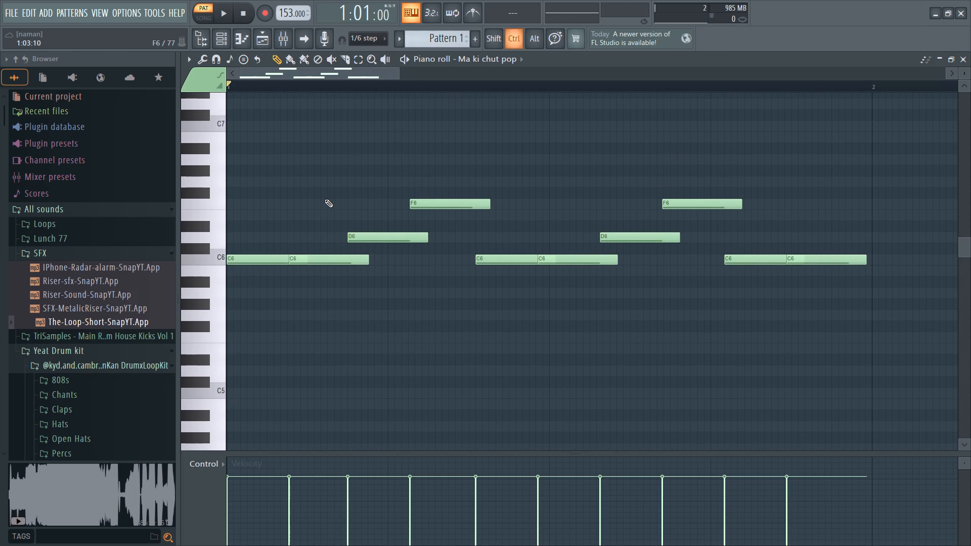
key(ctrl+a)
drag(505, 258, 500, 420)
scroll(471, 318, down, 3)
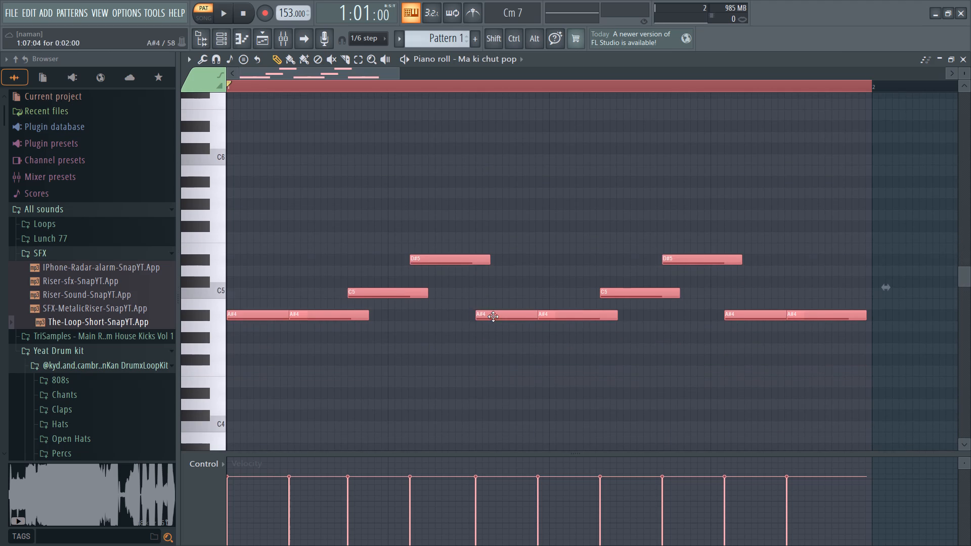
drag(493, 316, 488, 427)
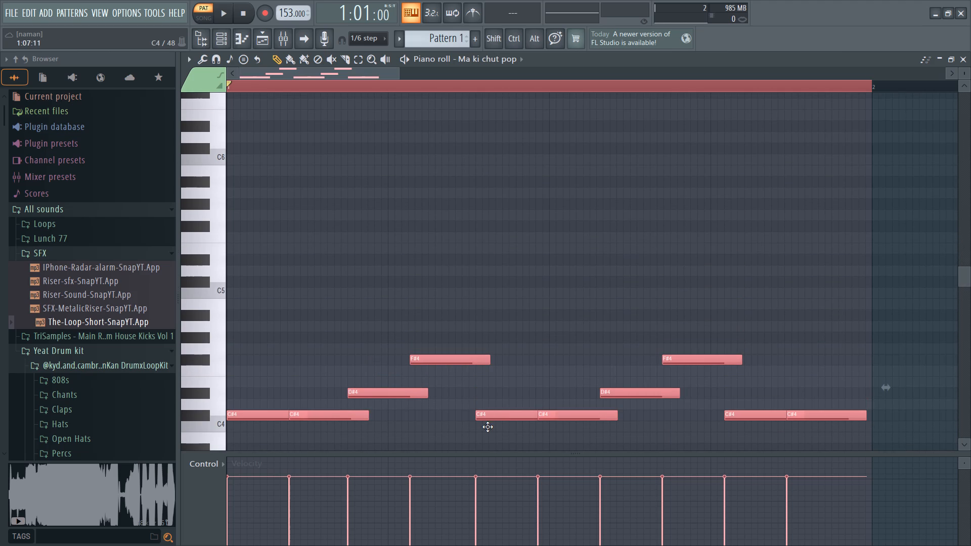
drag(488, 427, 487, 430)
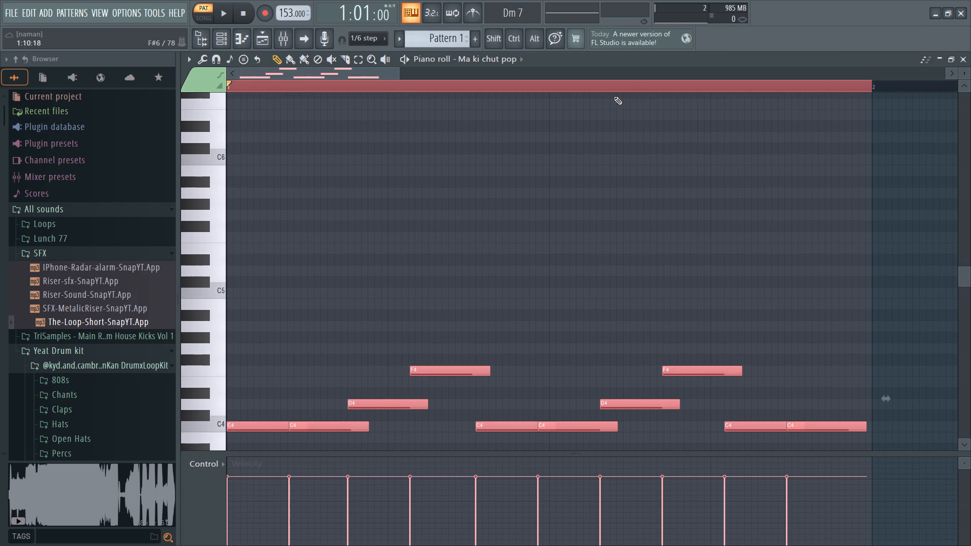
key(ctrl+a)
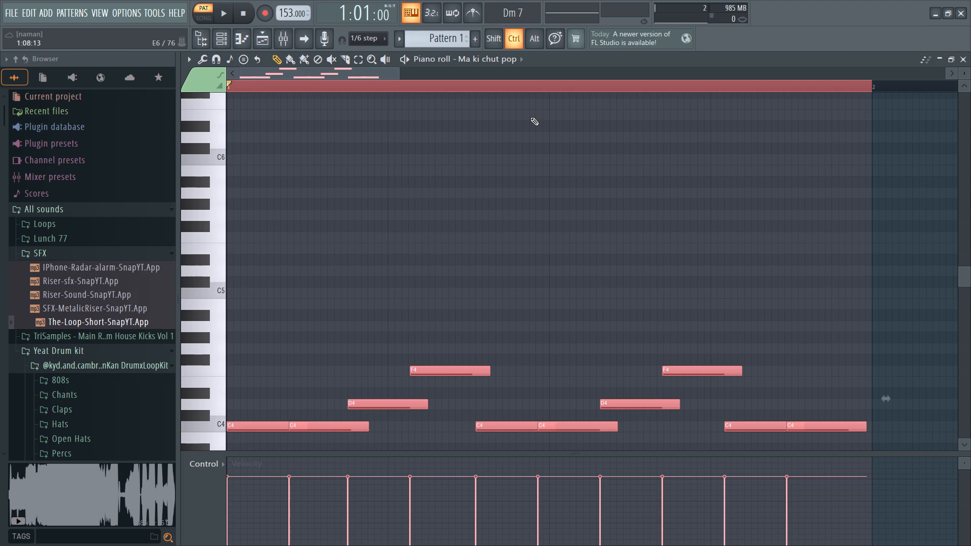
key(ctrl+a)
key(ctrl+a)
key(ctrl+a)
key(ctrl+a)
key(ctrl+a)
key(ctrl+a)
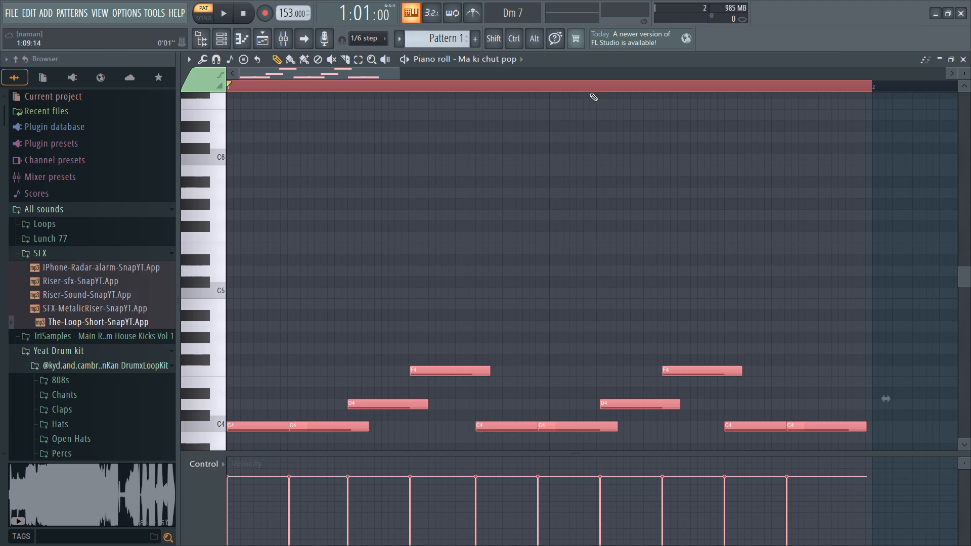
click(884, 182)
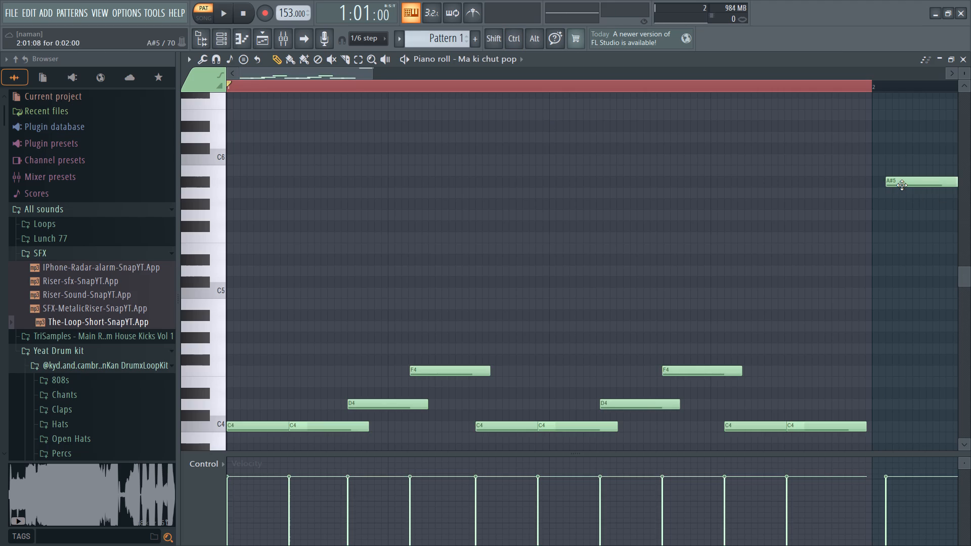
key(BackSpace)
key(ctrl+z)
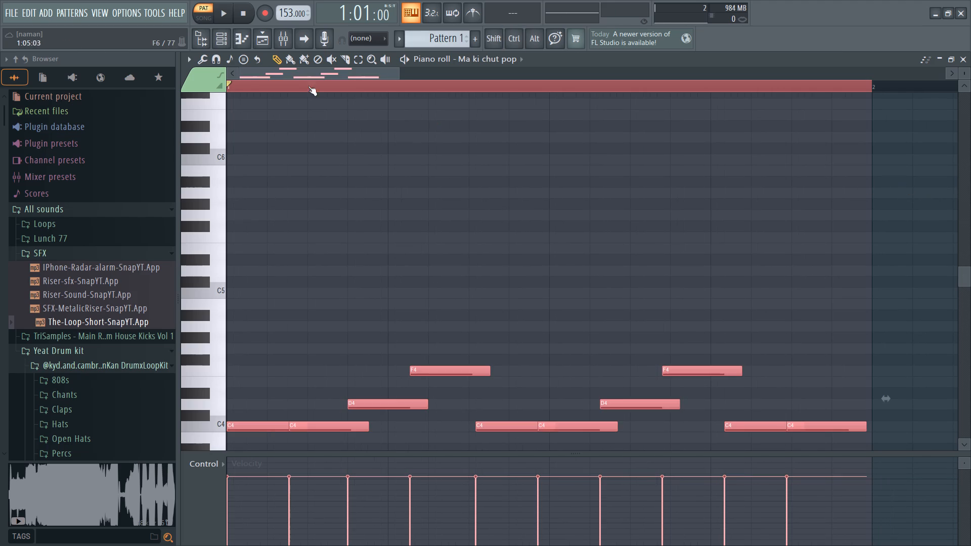
Play the melody starting on C4 from the start of bar 1 and stop it.
key(space)
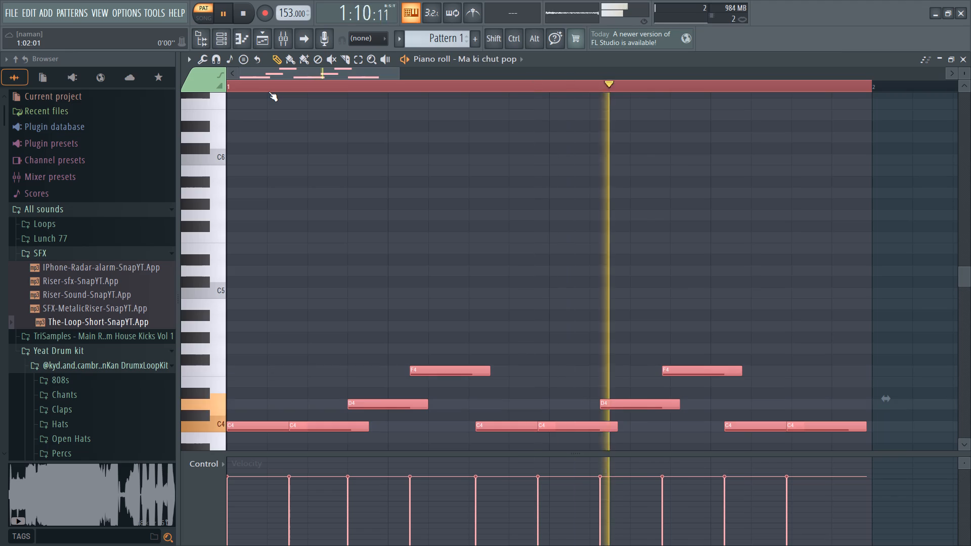
key(space)
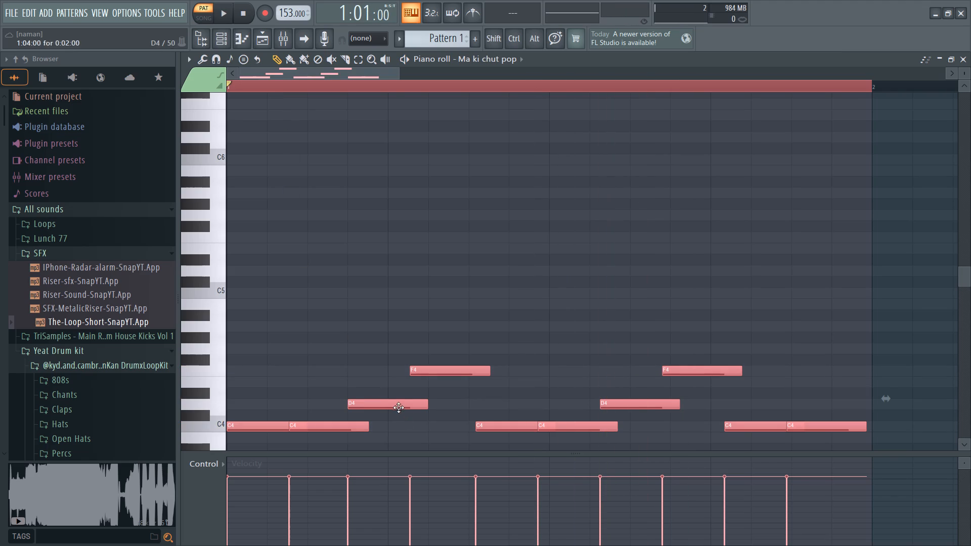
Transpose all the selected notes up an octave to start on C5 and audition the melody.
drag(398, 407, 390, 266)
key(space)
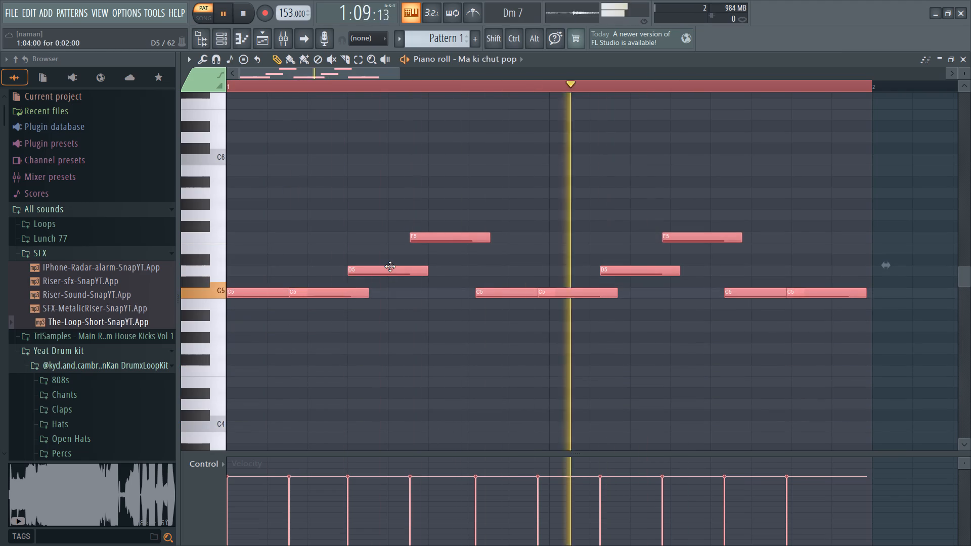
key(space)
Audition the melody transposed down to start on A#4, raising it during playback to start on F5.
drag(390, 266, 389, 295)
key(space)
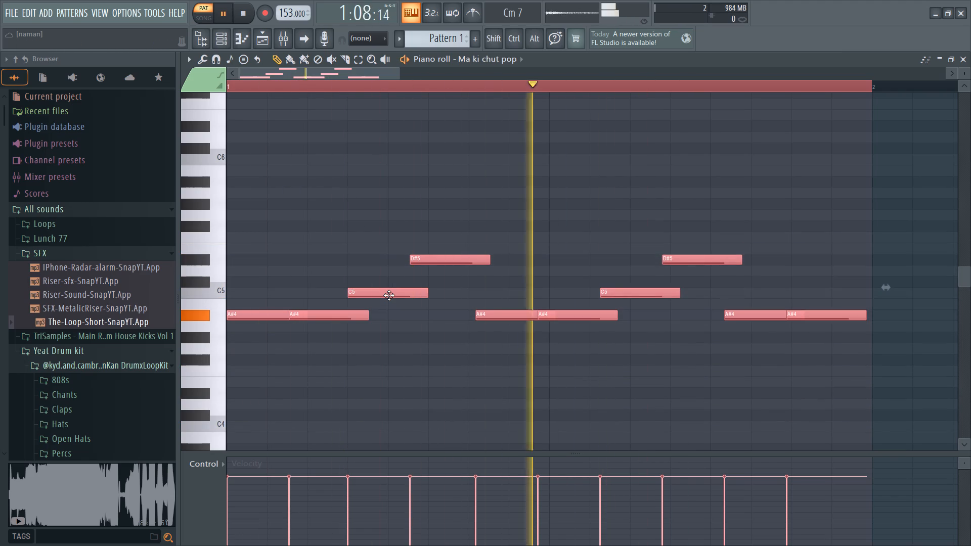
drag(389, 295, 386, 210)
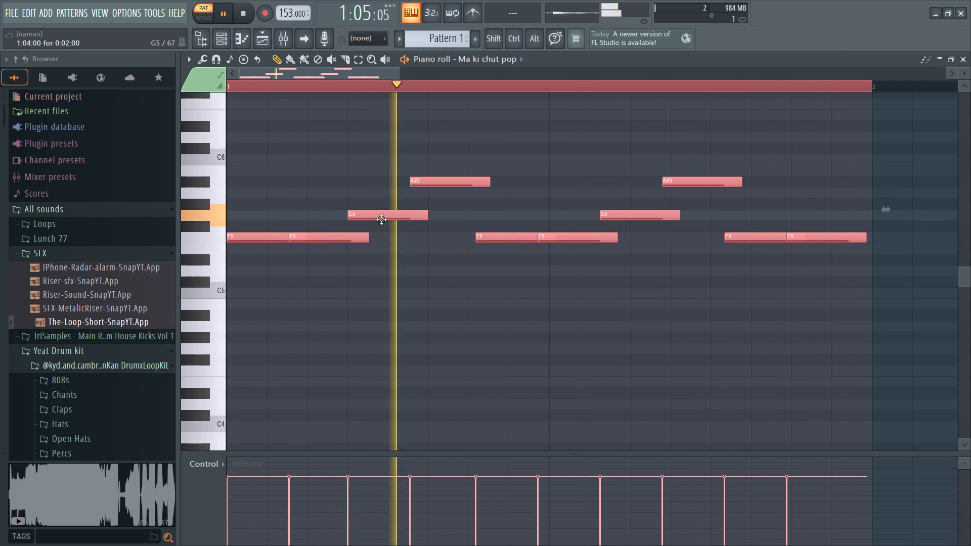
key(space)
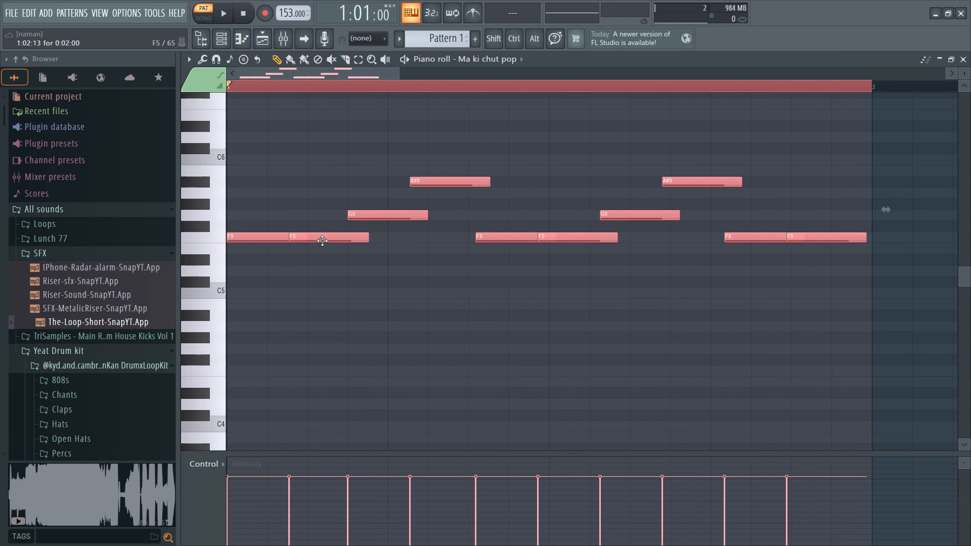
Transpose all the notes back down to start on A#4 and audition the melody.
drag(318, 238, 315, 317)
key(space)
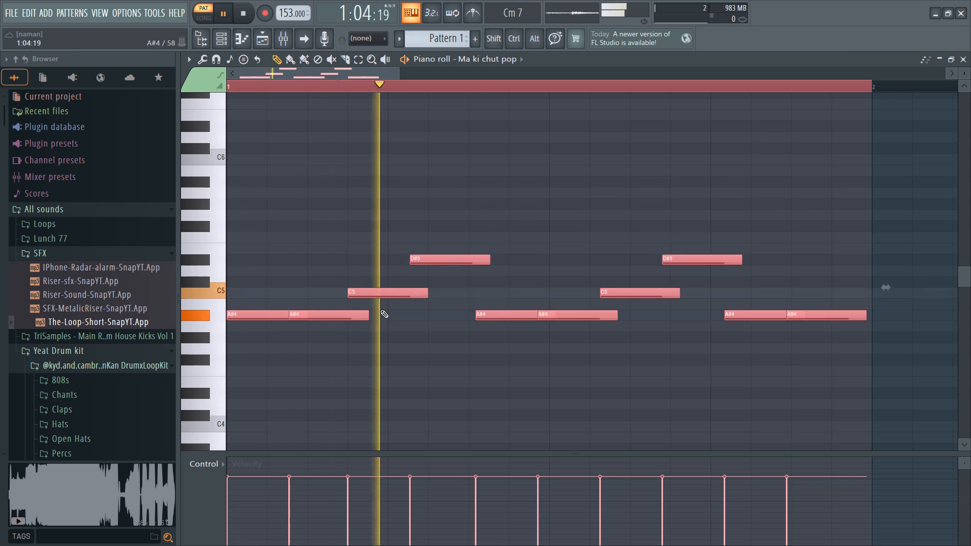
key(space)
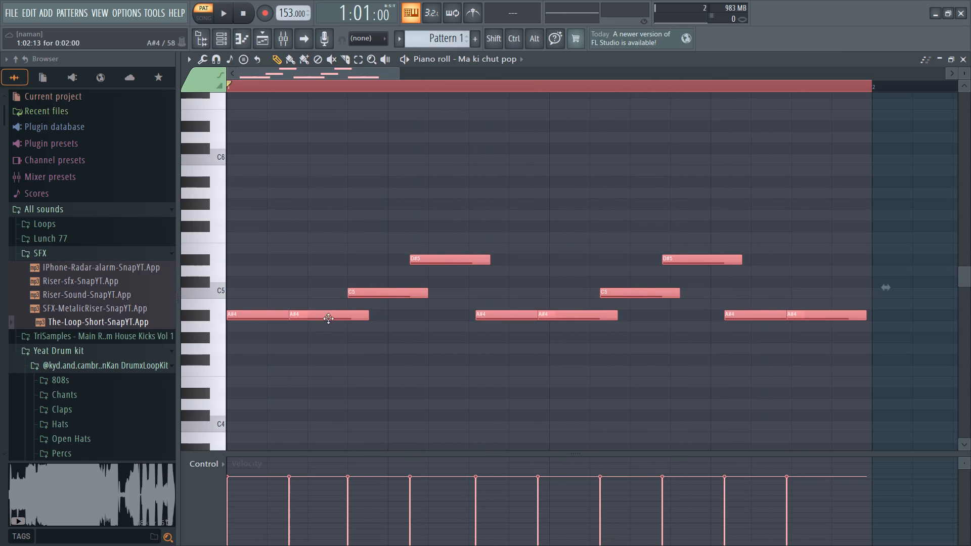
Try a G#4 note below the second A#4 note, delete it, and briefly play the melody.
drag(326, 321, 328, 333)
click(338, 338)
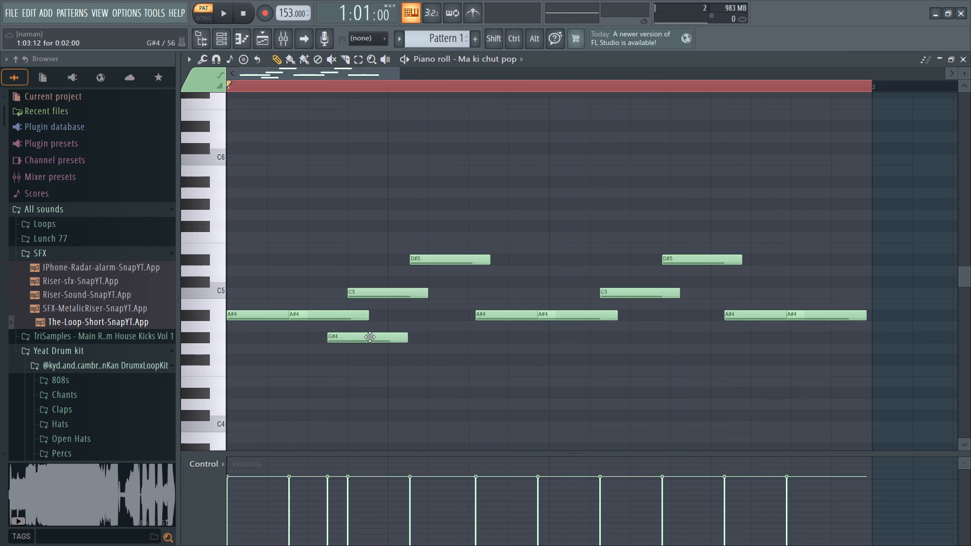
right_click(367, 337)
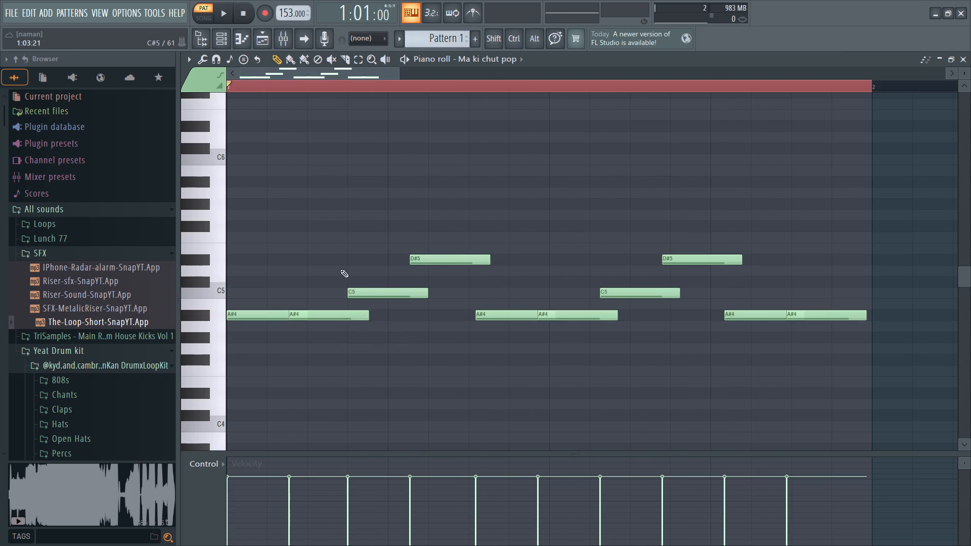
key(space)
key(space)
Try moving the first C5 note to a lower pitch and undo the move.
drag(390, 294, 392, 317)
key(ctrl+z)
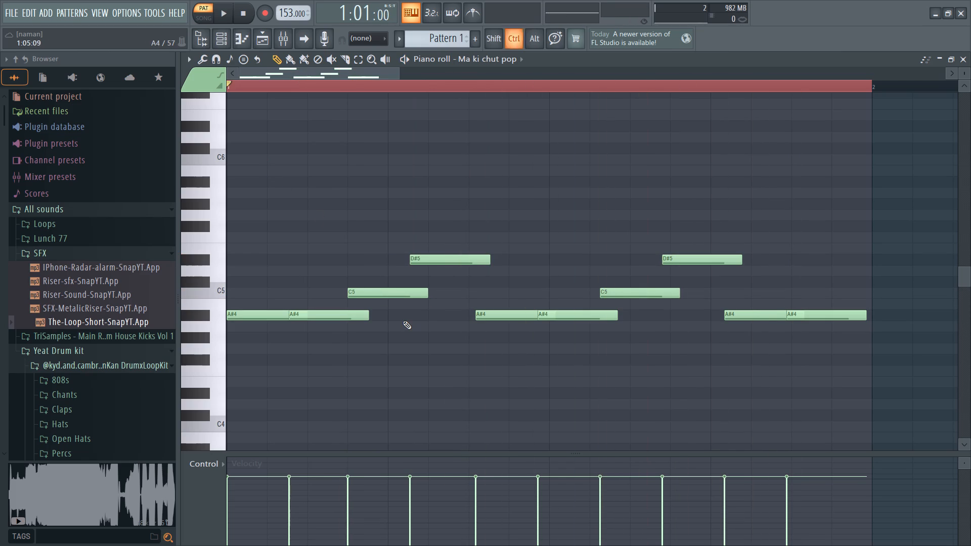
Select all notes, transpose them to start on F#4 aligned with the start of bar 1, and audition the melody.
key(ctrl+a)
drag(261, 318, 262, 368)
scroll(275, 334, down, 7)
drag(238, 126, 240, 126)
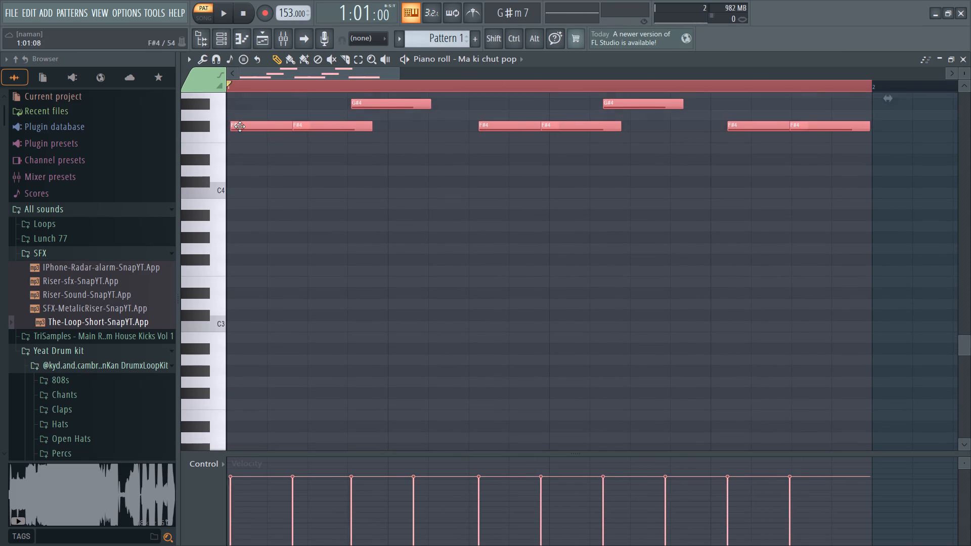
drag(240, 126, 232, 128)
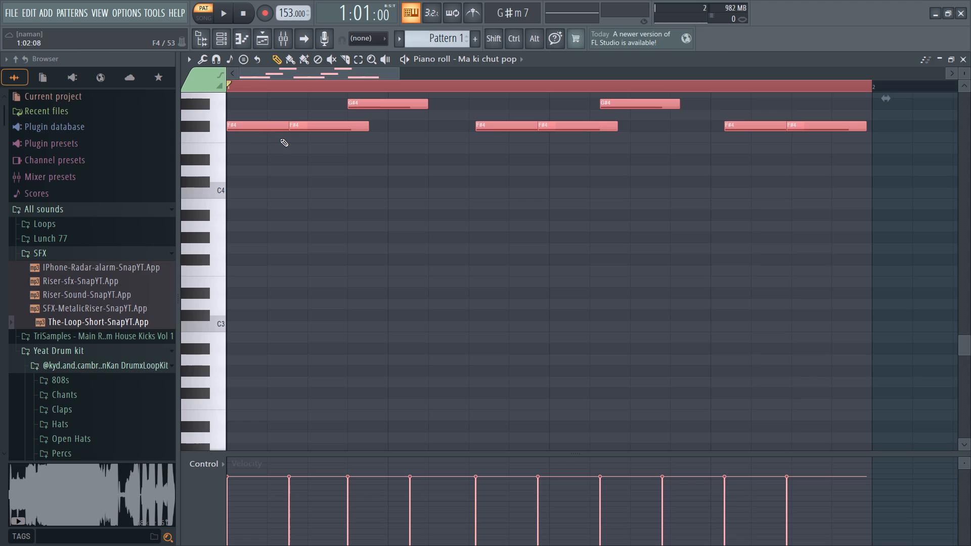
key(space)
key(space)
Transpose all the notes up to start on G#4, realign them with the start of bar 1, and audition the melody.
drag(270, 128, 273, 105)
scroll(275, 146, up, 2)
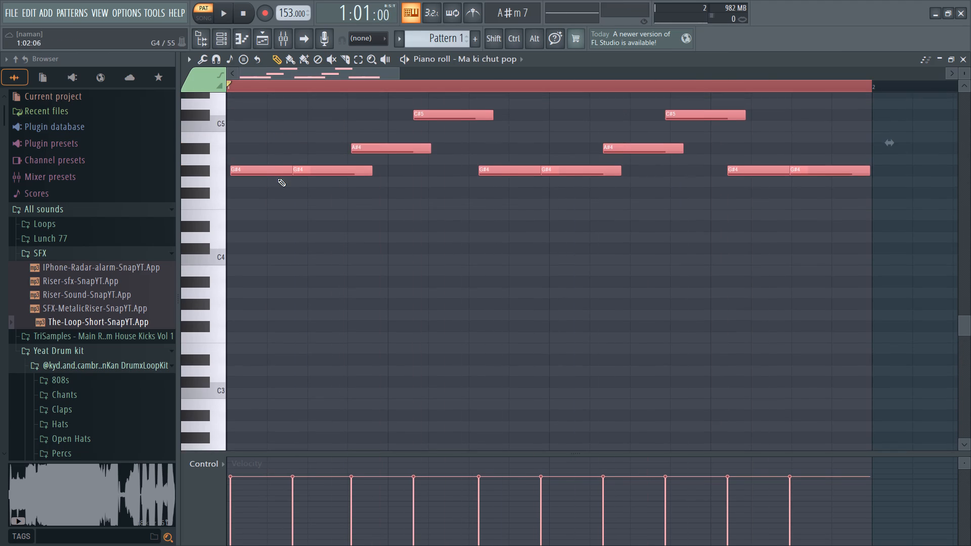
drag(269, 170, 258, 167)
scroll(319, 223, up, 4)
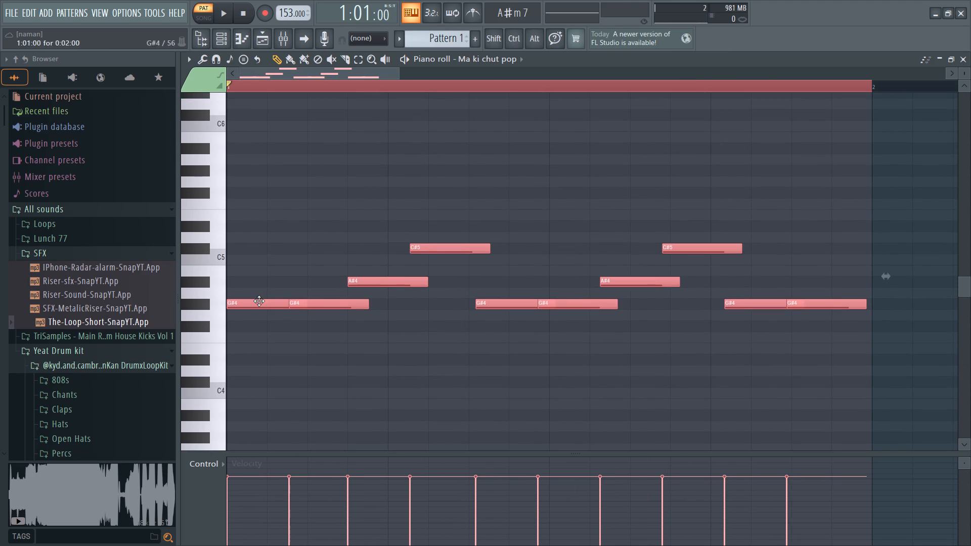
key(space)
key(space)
Transpose all the notes up to start on C5 and audition the melody twice from the start of bar 1.
drag(256, 306, 254, 259)
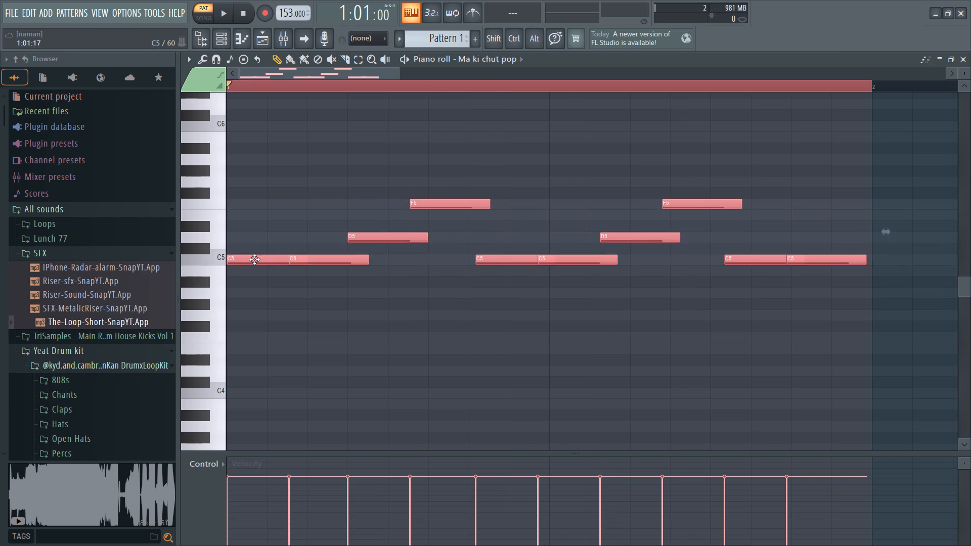
drag(254, 259, 253, 257)
key(space)
key(space)
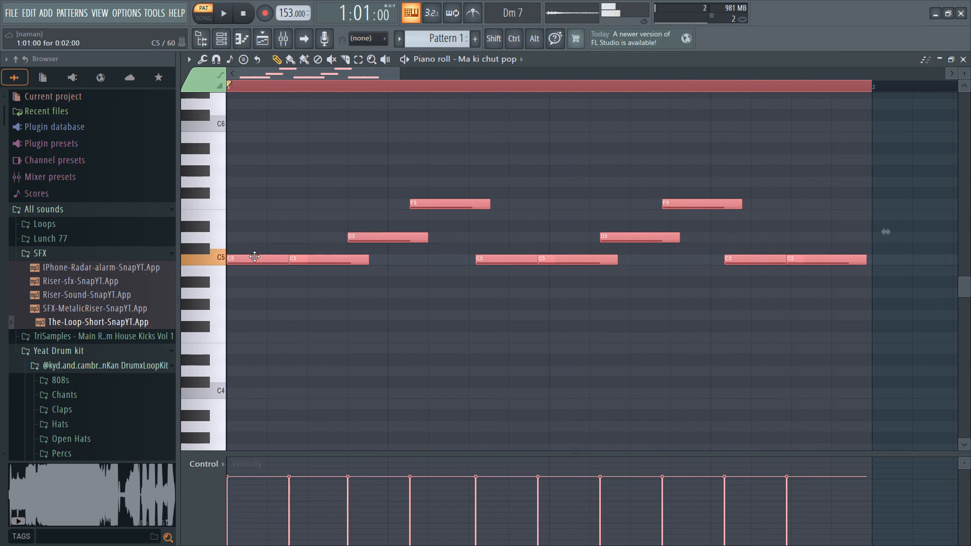
key(space)
key(space)
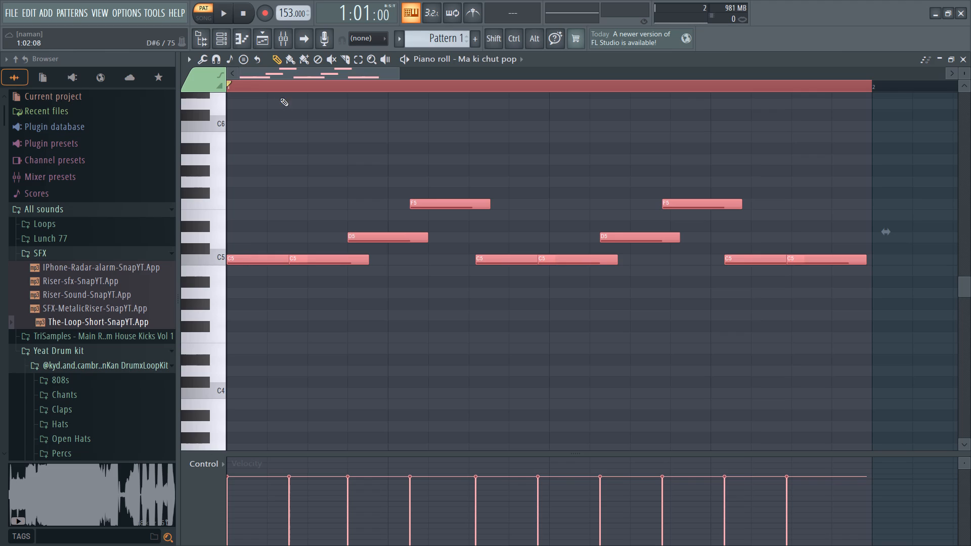
Open the mixer.
click(277, 31)
double_click(279, 35)
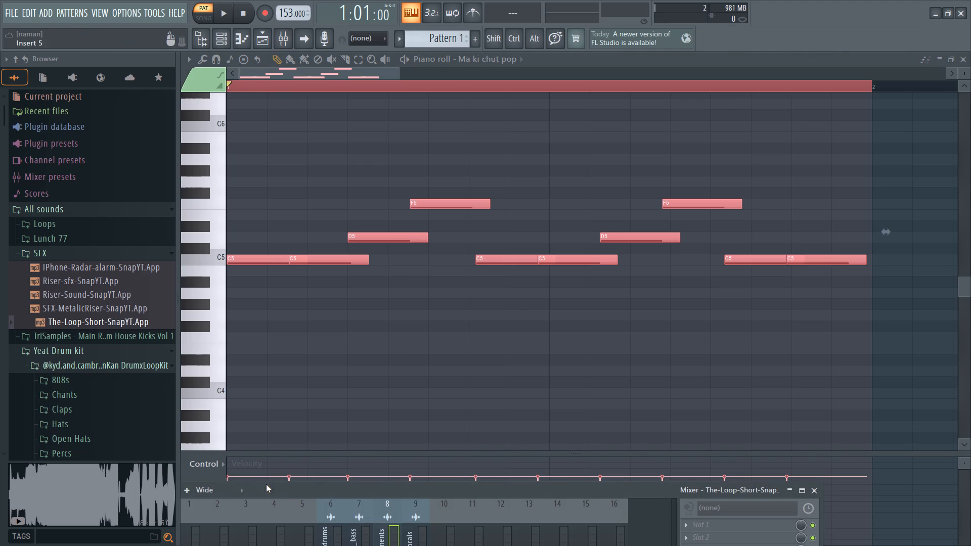
Bring the mixer fully into view and, while the melody plays, try the instruments track's volume up to 125%, settling slightly above default.
drag(239, 483, 269, 179)
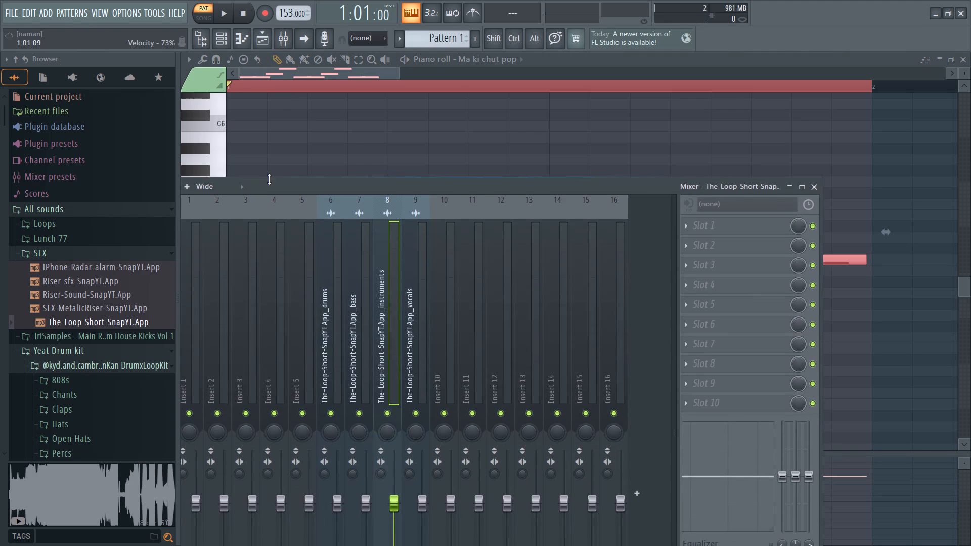
drag(269, 179, 290, 200)
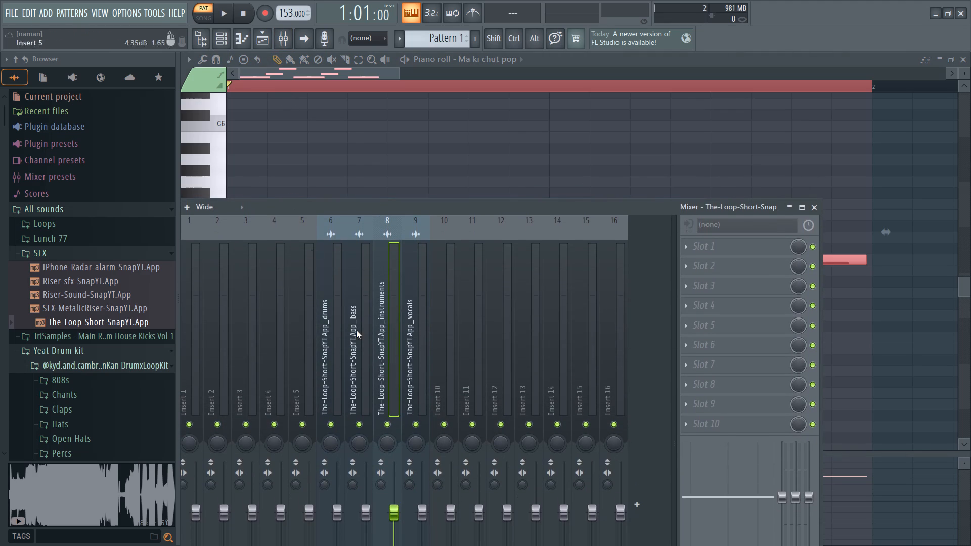
drag(390, 510, 393, 493)
key(space)
click(394, 506)
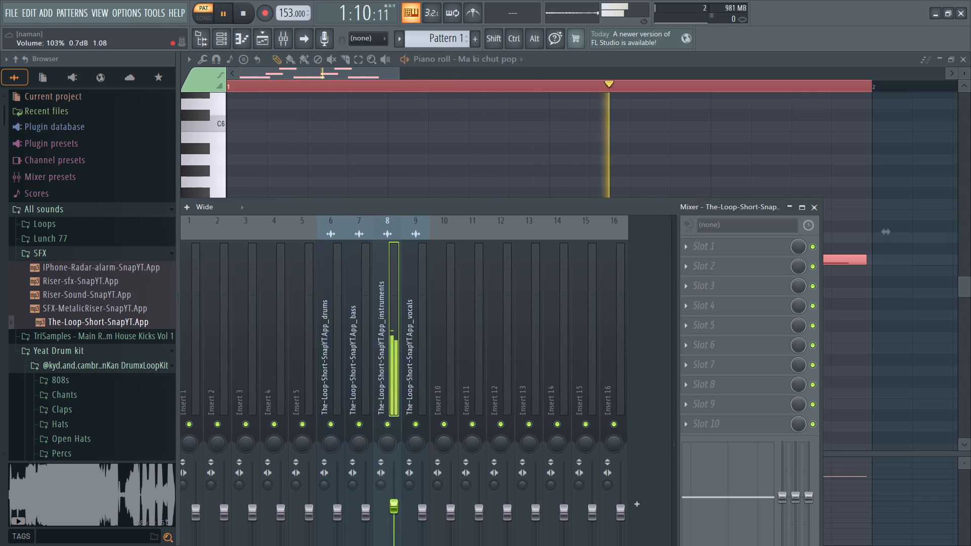
scroll(384, 545, down, 5)
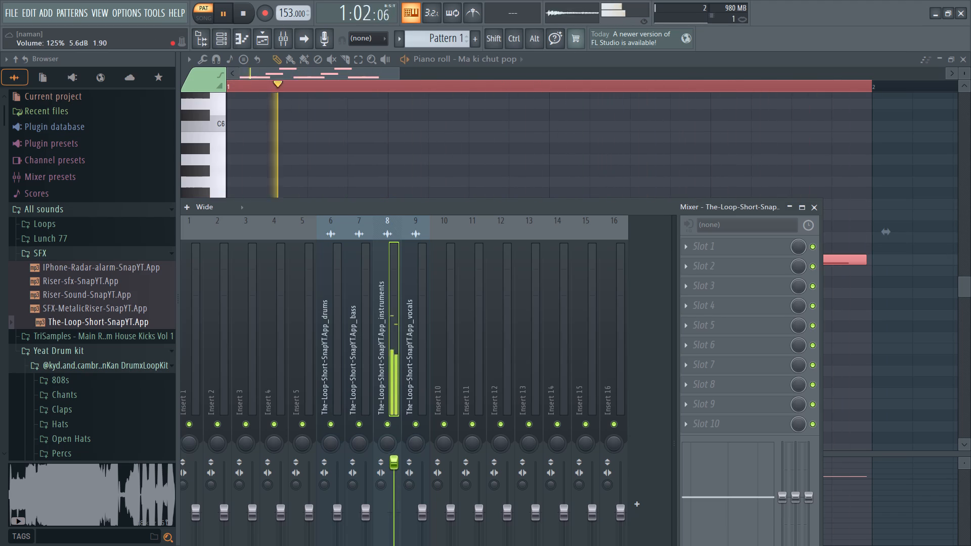
Pan the instruments track fully left and fully right during playback, leave it partly right, then close the mixer and stop the melody.
click(382, 484)
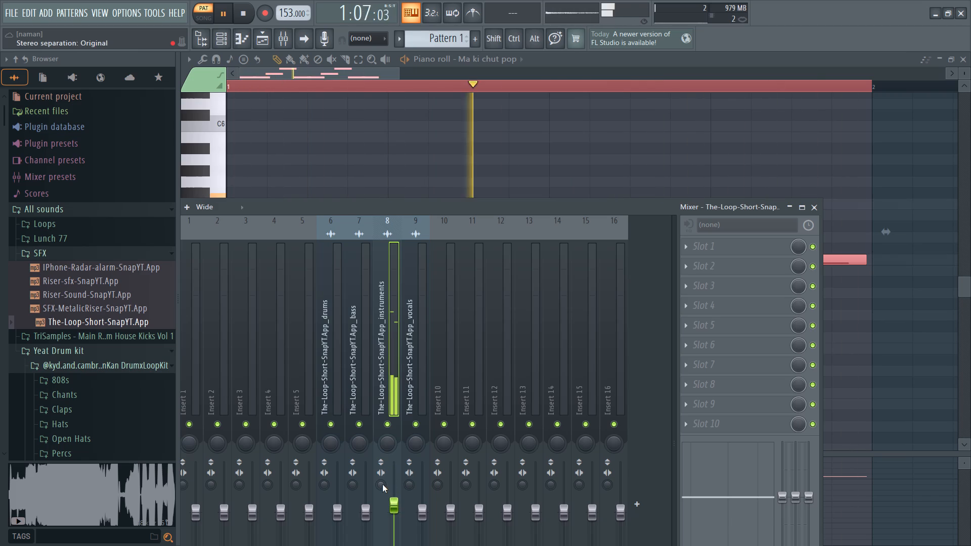
click(384, 435)
click(387, 443)
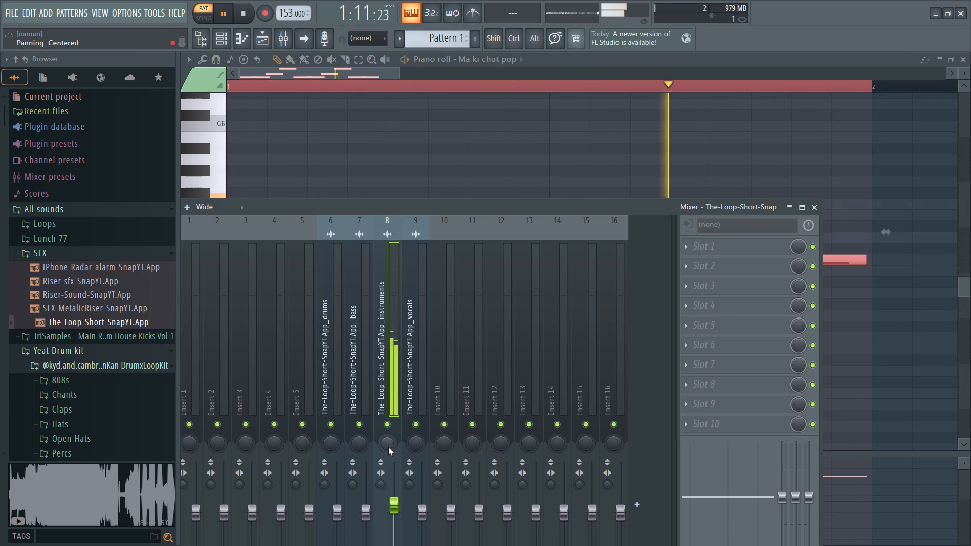
drag(391, 441, 301, 113)
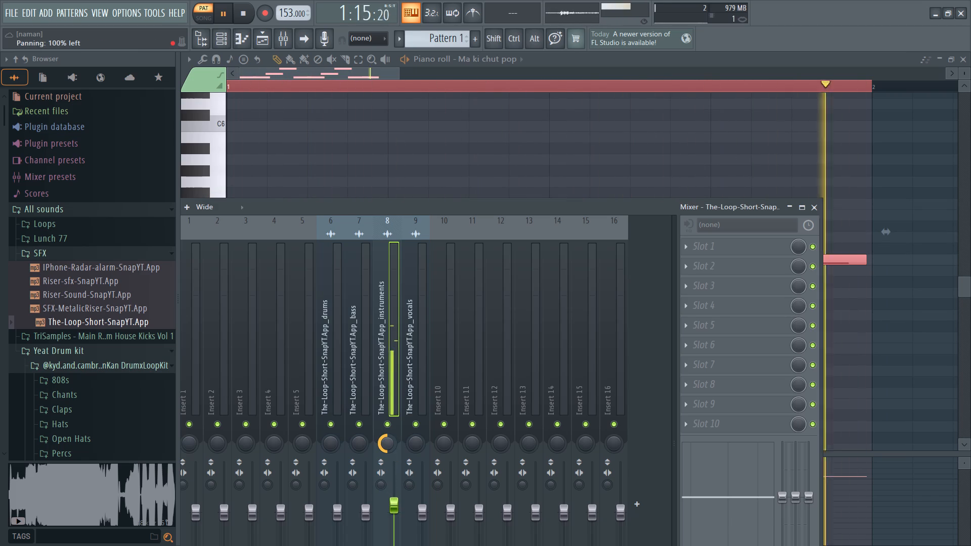
drag(301, 113, 279, 319)
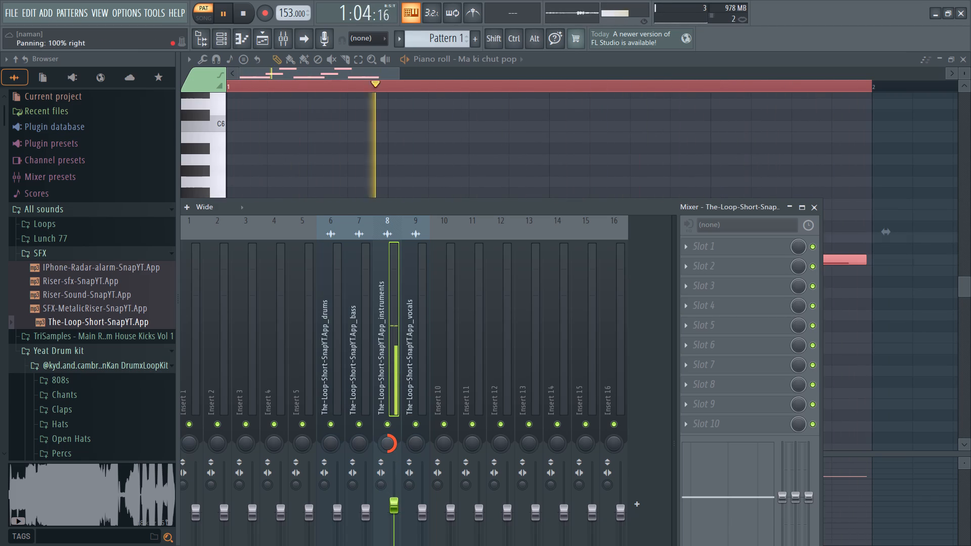
drag(279, 319, 274, 383)
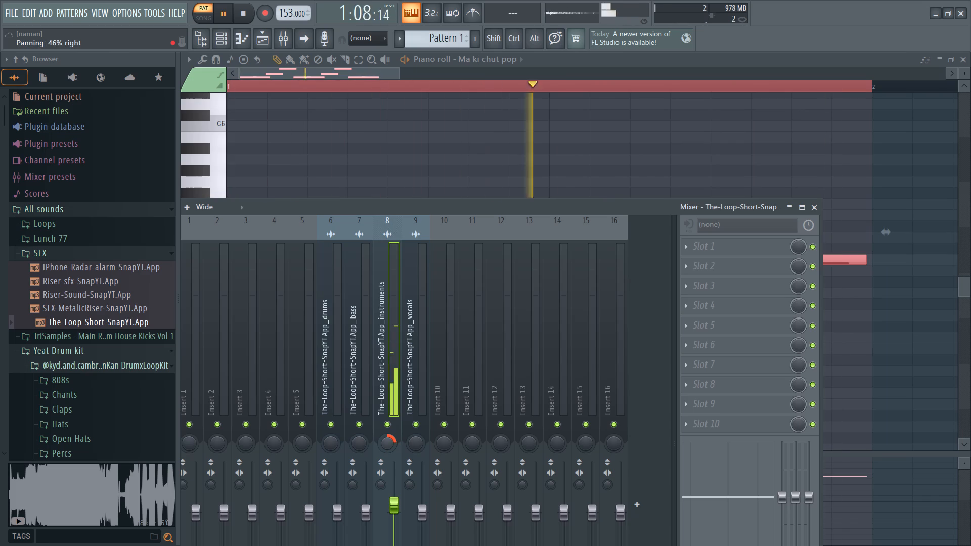
drag(274, 383, 274, 423)
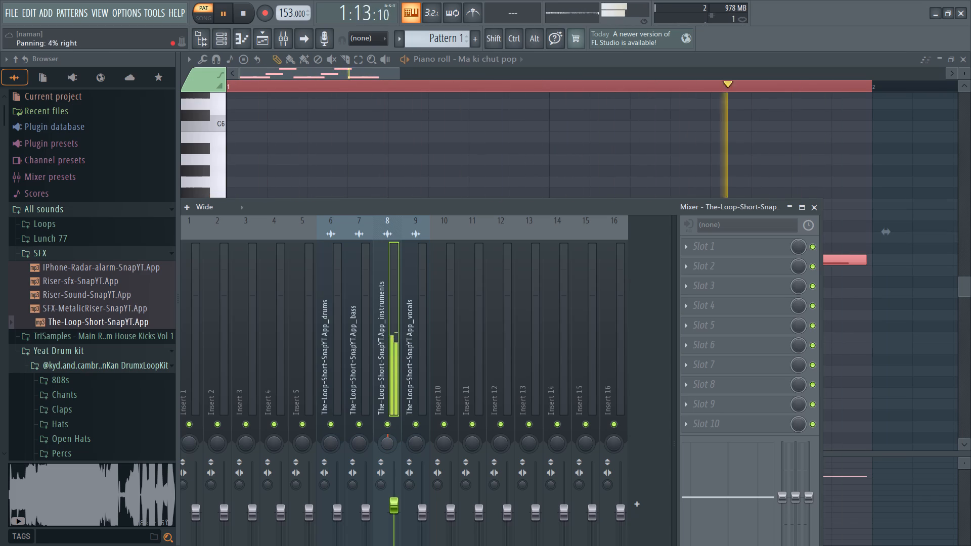
drag(274, 423, 287, 355)
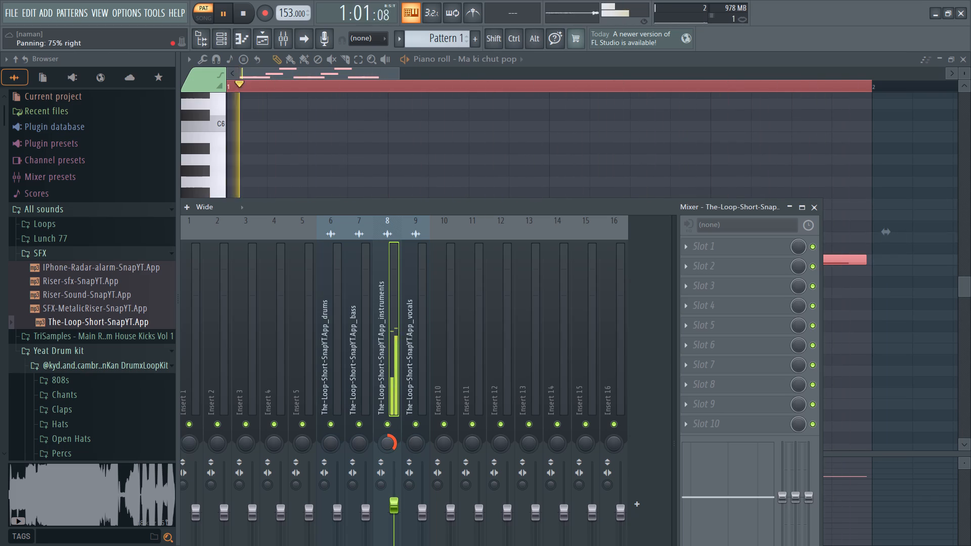
drag(287, 355, 281, 391)
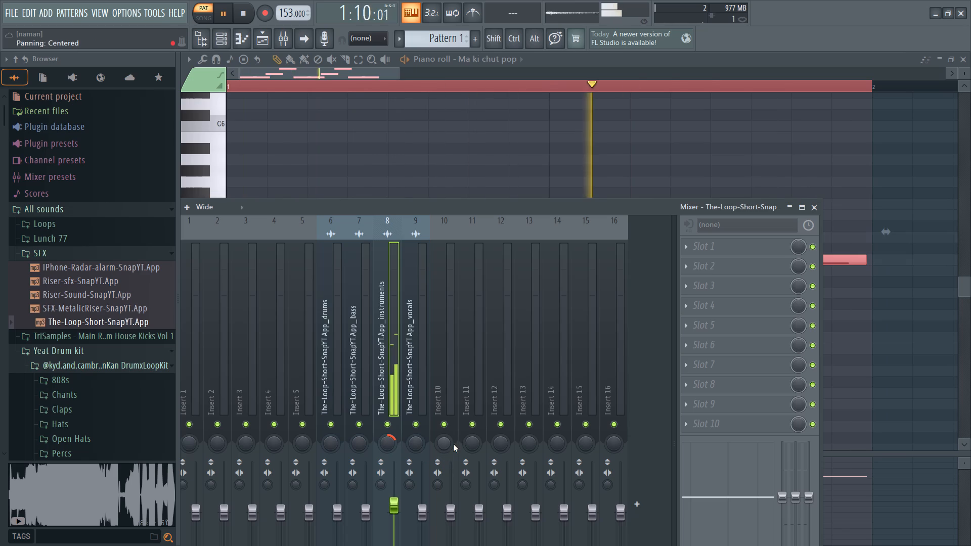
click(815, 206)
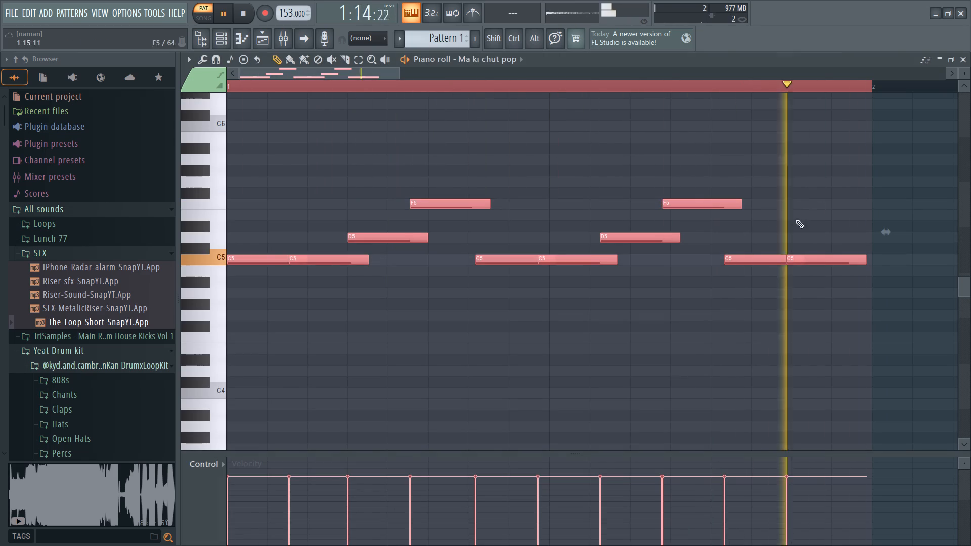
key(space)
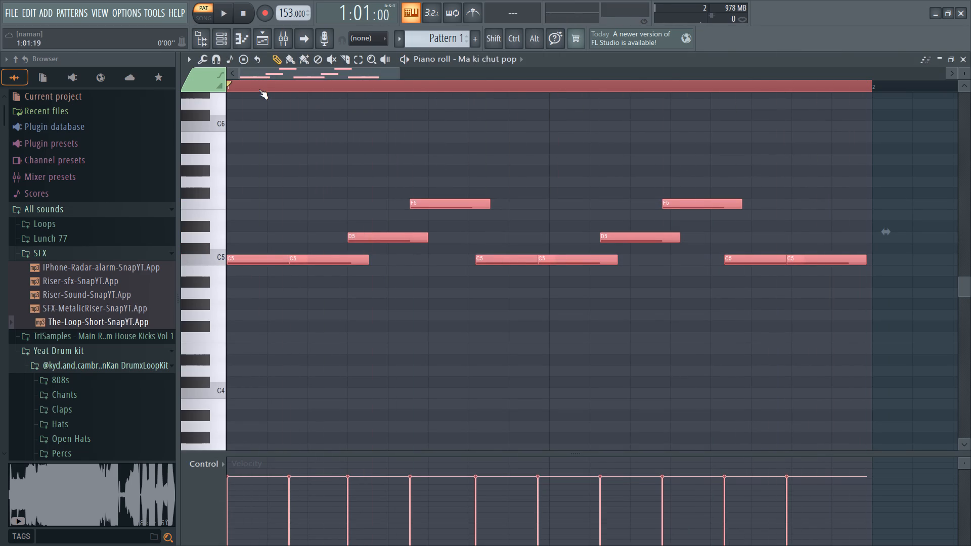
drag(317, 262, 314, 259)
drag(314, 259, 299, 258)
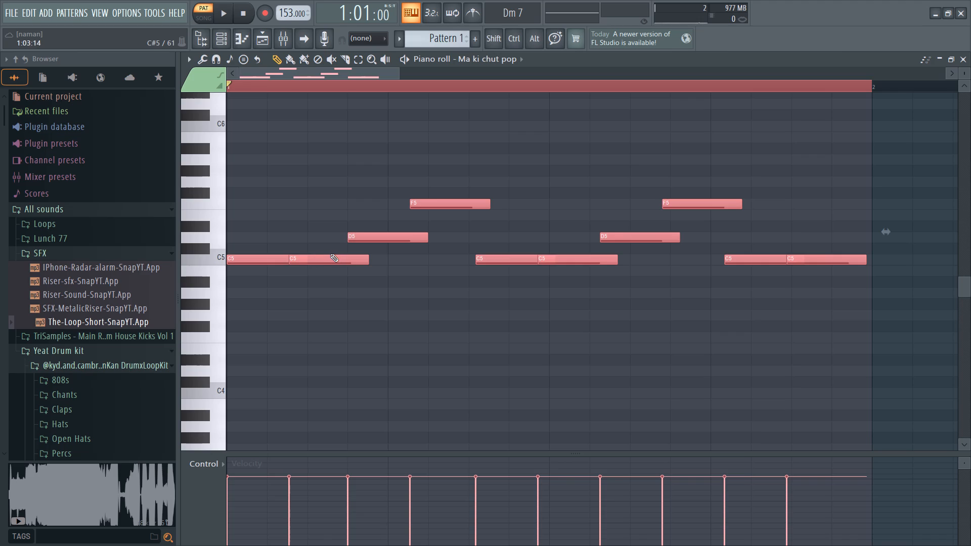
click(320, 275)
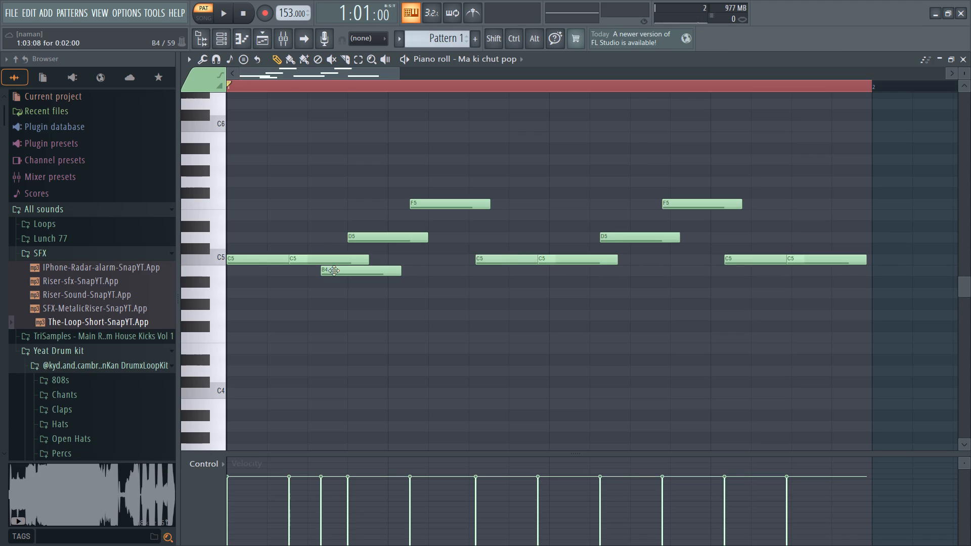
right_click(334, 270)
Audition the melody's opening C5 notes with repeated short playbacks from the start of bar 1.
click(312, 260)
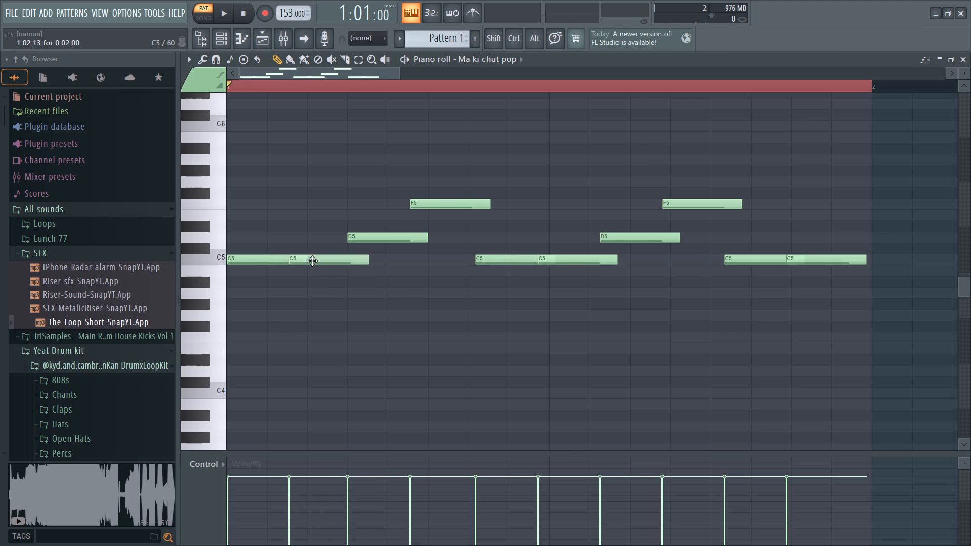
ctrl+scroll(313, 267, up, 8)
middle_drag(310, 269, 479, 262)
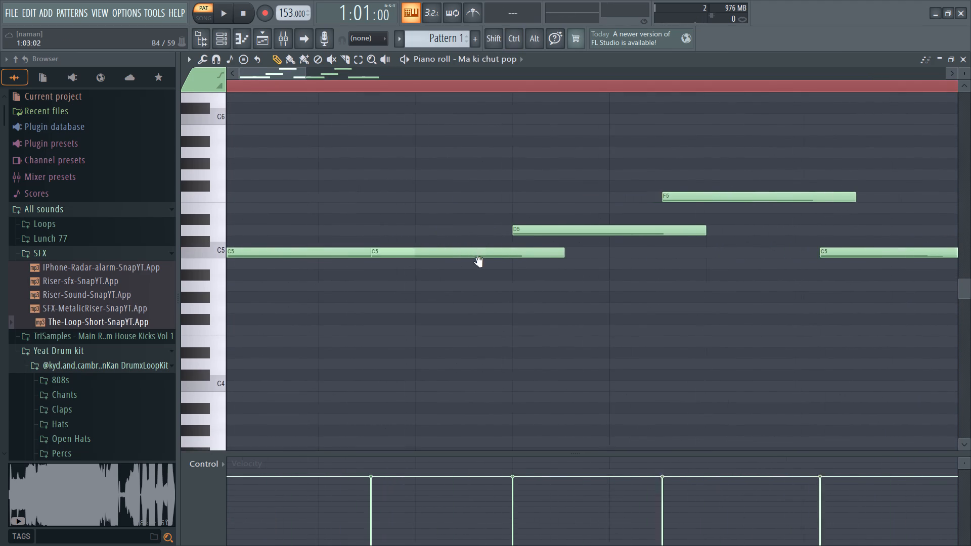
middle_drag(479, 262, 479, 262)
ctrl+scroll(414, 275, up, 5)
click(400, 252)
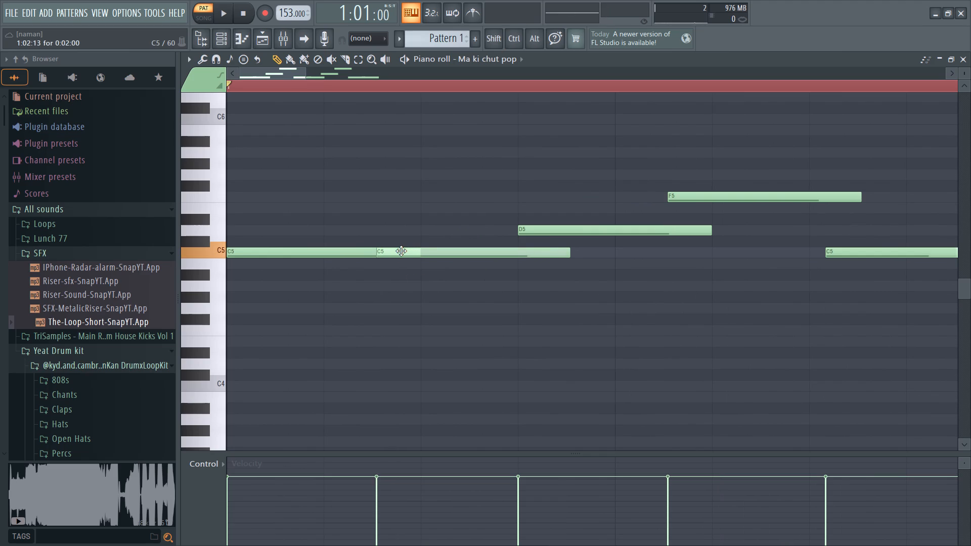
key(space)
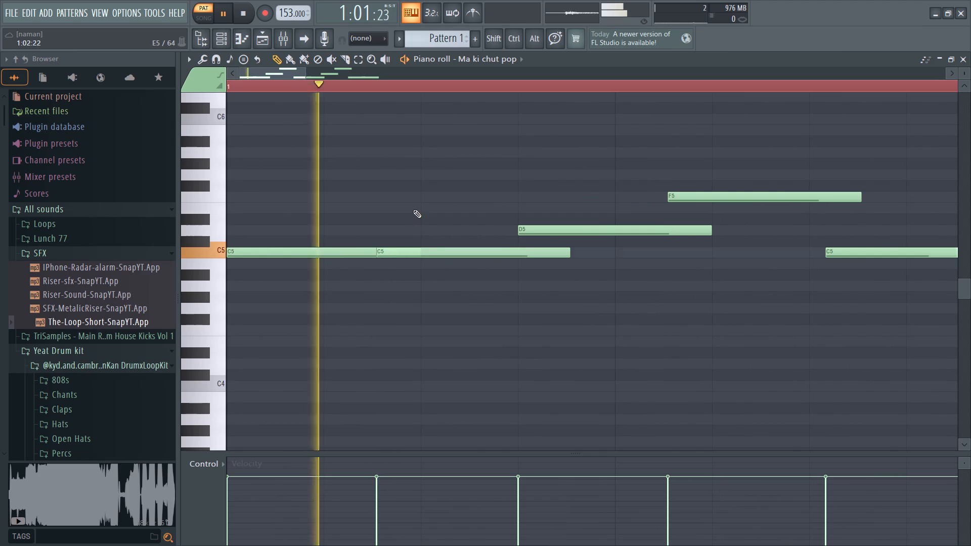
key(space)
key(space)
key(space)
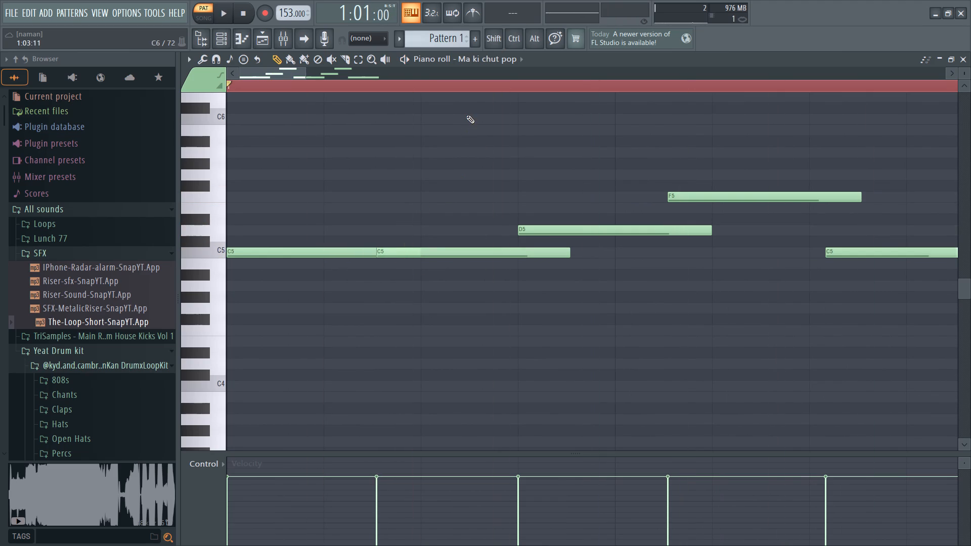
key(space)
key(space)
key(space)
key(space)
key(space)
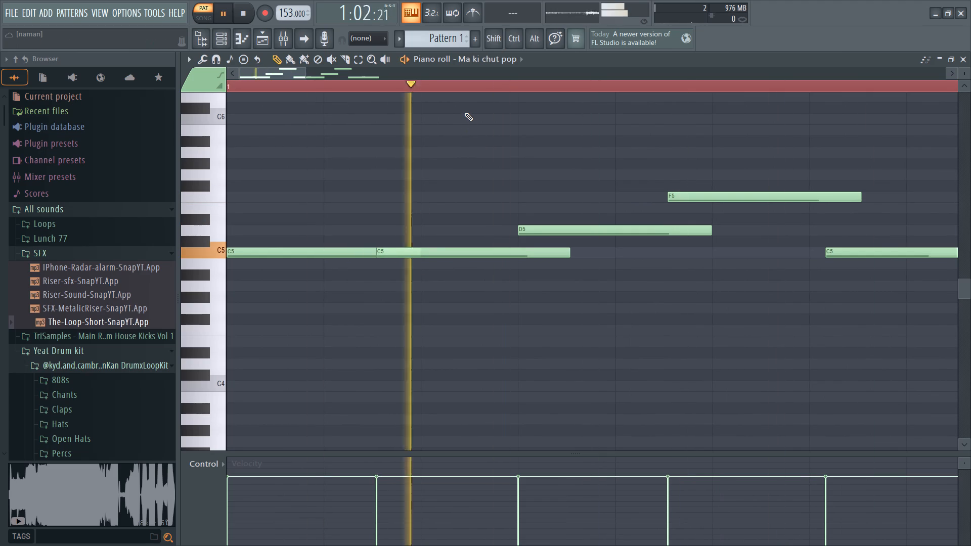
key(space)
key(space)
key(space)
key(space)
key(space)
key(space)
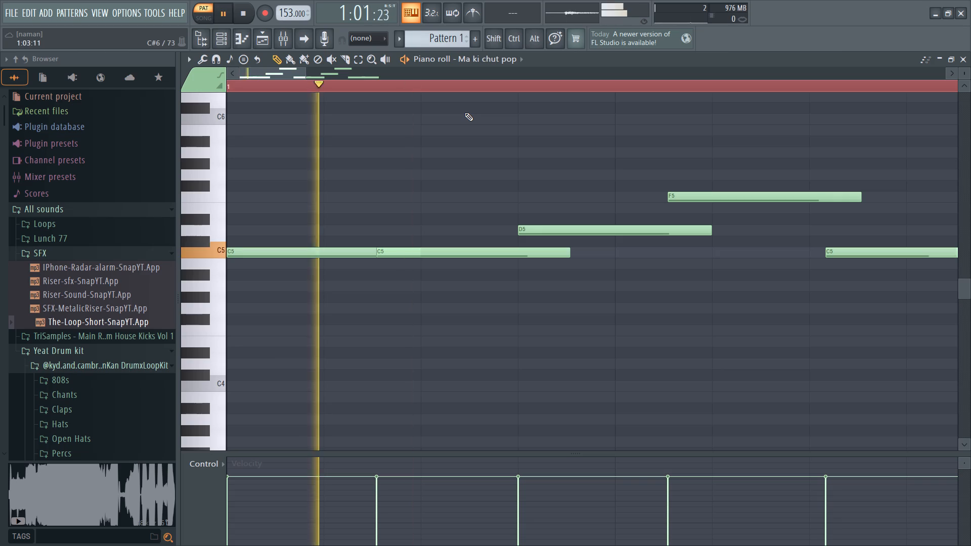
key(space)
key(space)
key(space)
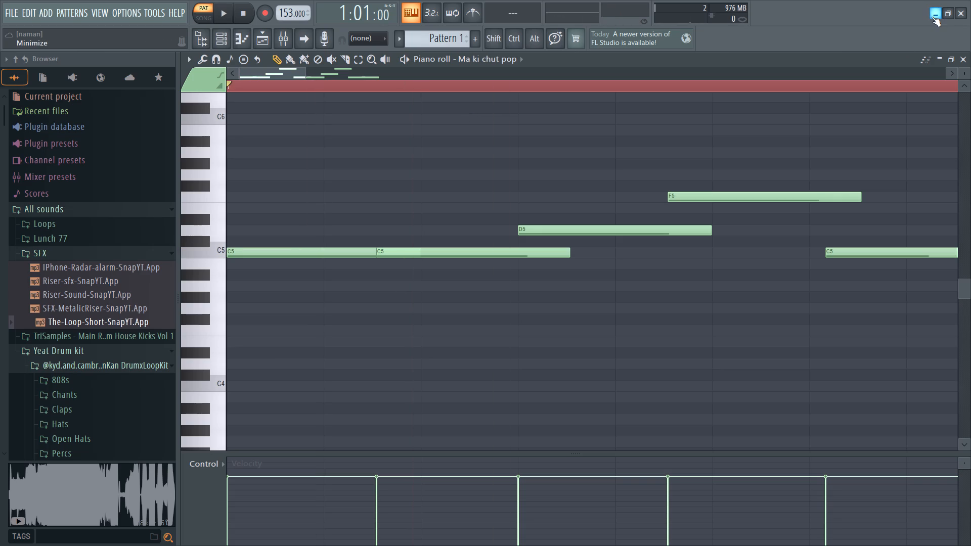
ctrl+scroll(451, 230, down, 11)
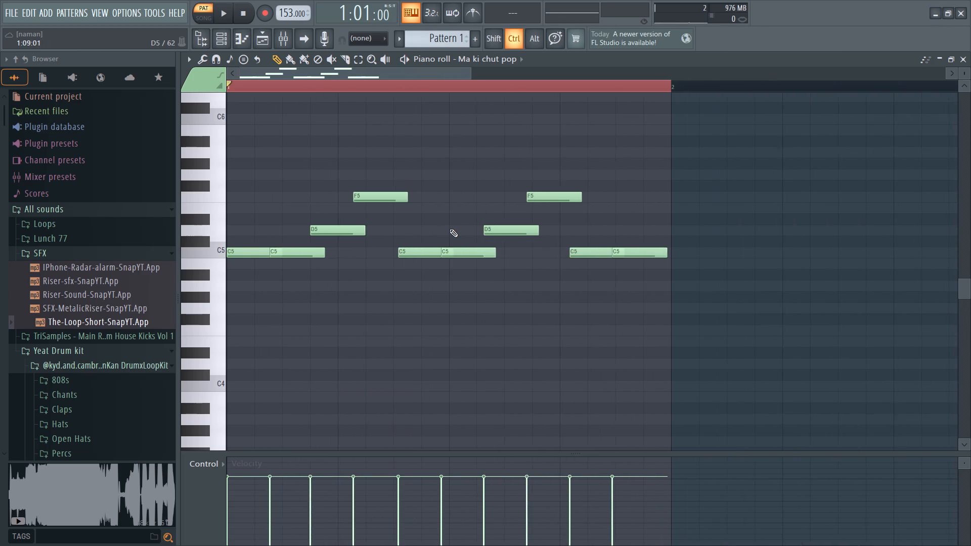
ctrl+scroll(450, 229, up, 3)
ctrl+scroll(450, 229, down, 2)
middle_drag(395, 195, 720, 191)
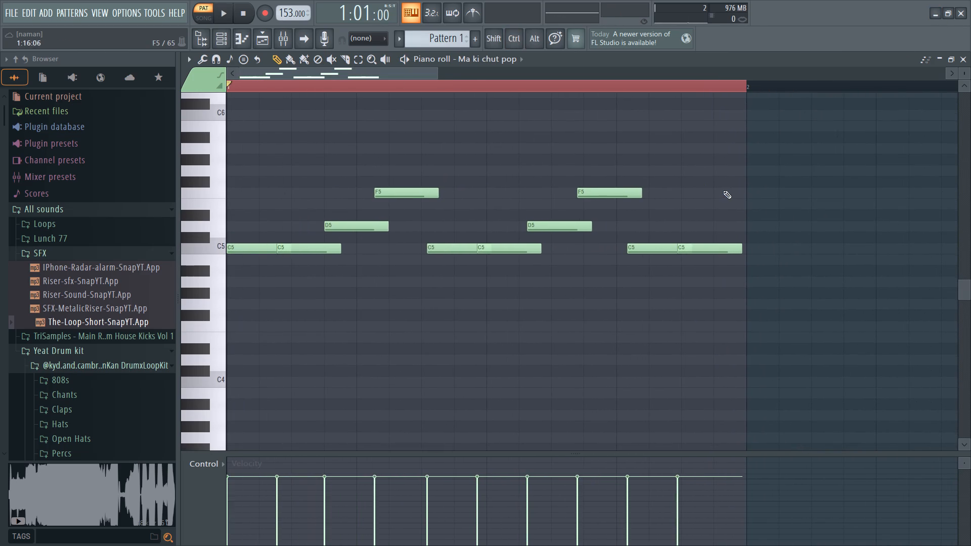
Switch to the browser to check the paused "FL Studio: How to Cut Audio" video, then return to FL Studio.
click(933, 14)
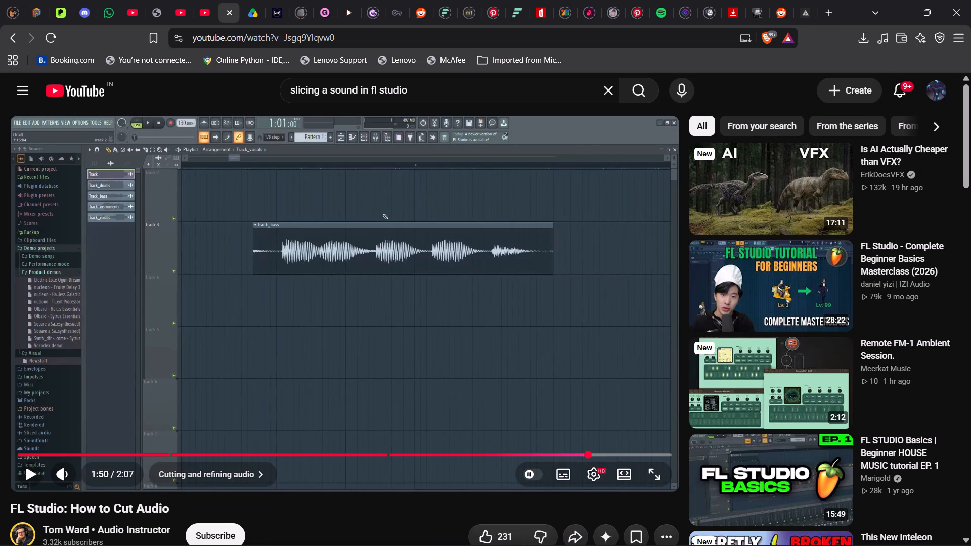
click(392, 314)
click(899, 7)
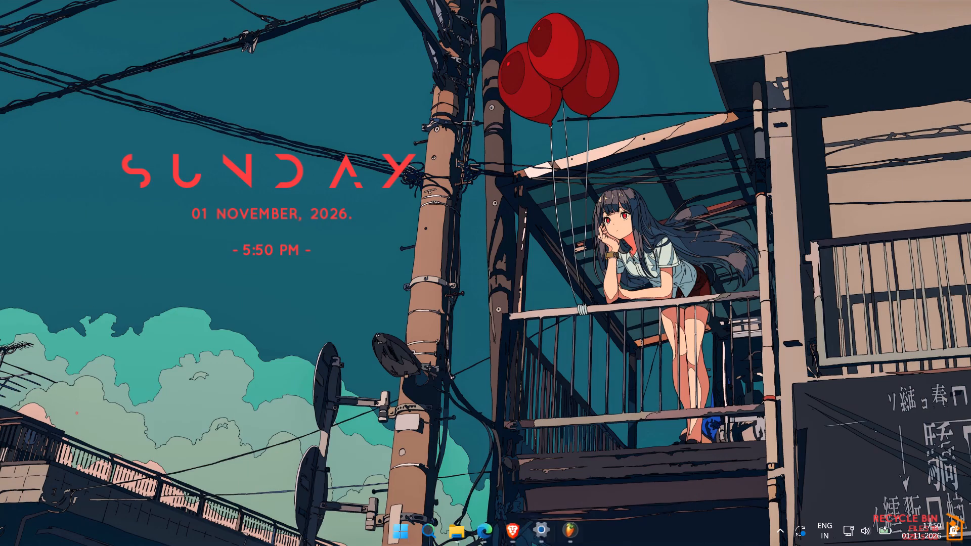
click(564, 521)
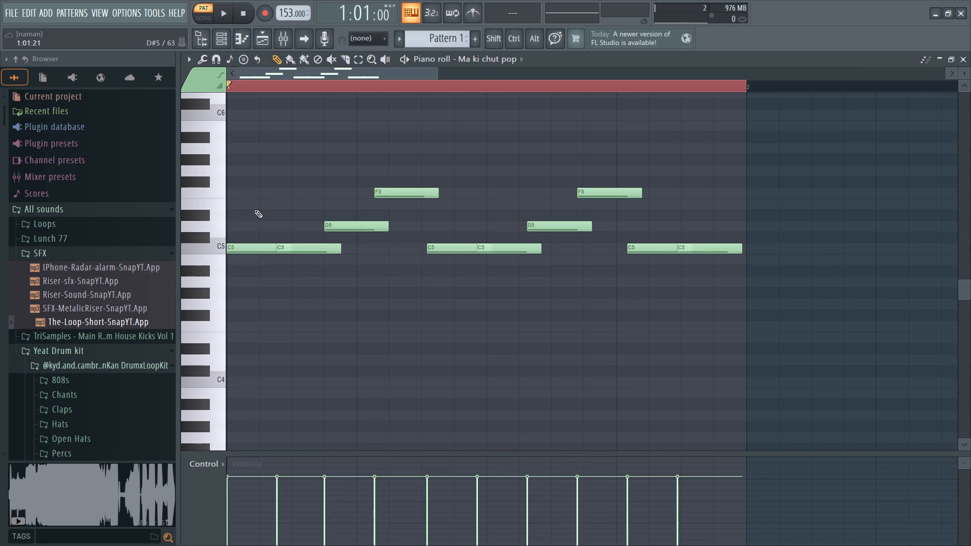
Select all the melody notes and transpose them up so the melody starts on C#7, and briefly play it.
scroll(256, 208, up, 4)
scroll(260, 201, down, 5)
scroll(260, 201, up, 20)
scroll(260, 201, up, 6)
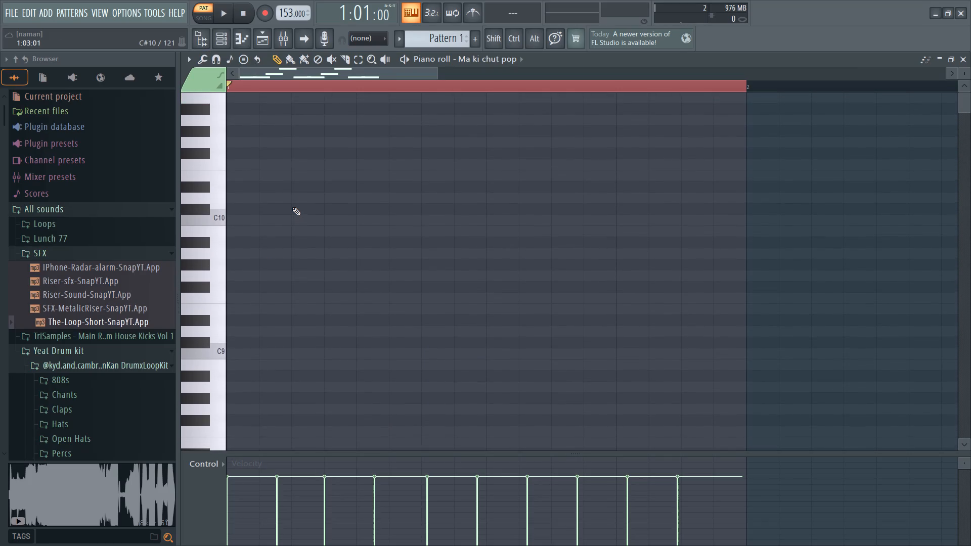
scroll(292, 207, down, 20)
scroll(292, 207, down, 7)
scroll(292, 207, up, 7)
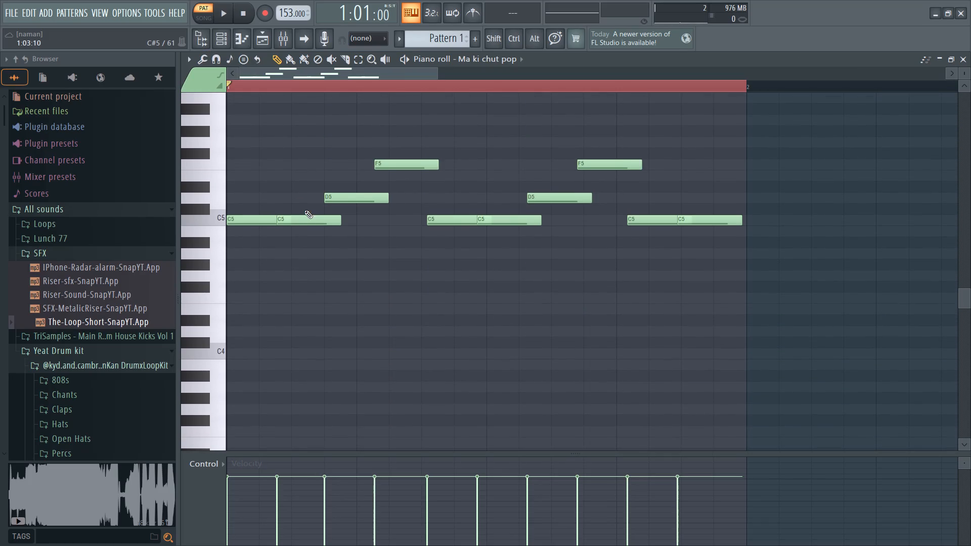
key(ctrl+a)
scroll(306, 217, up, 20)
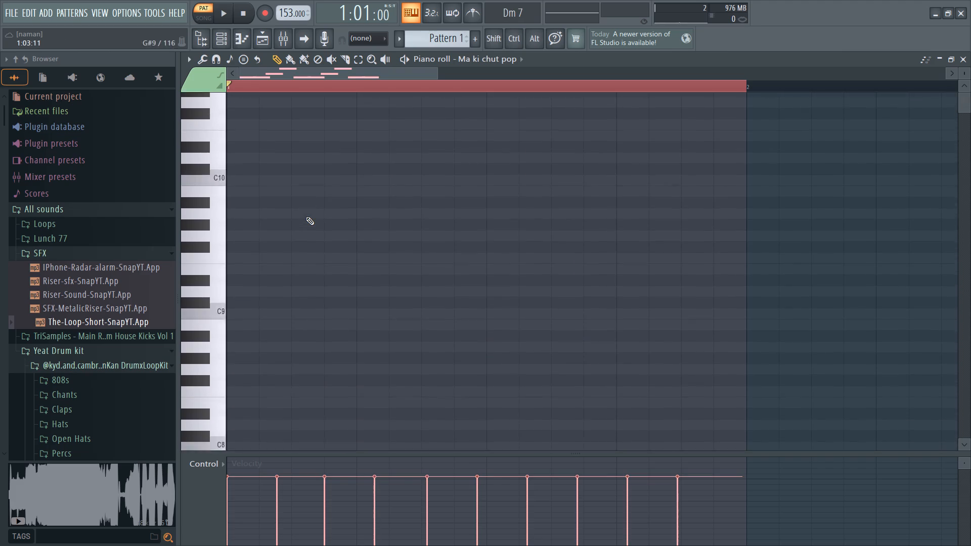
scroll(306, 217, down, 5)
scroll(306, 217, up, 2)
scroll(306, 217, down, 16)
drag(363, 233, 360, 218)
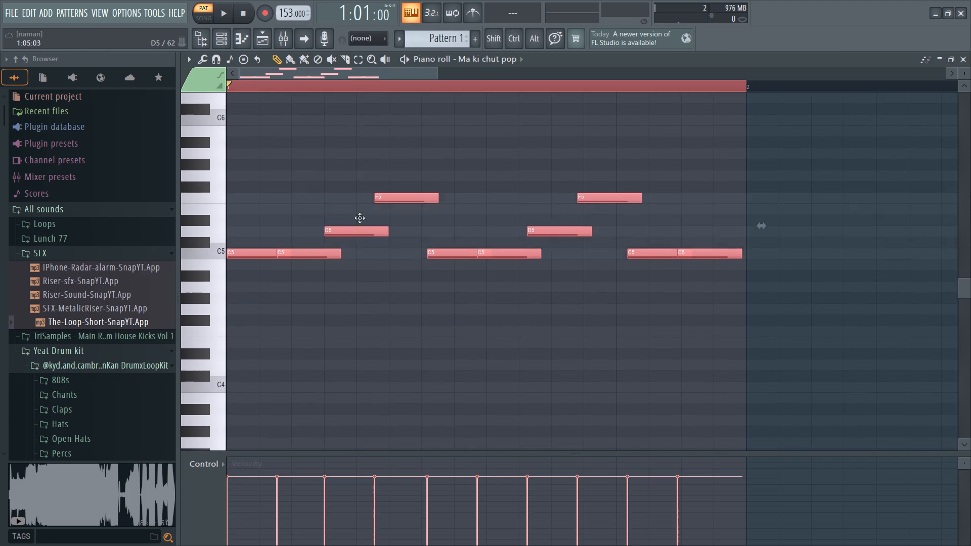
drag(360, 218, 354, 102)
scroll(359, 149, up, 6)
drag(425, 275, 417, 113)
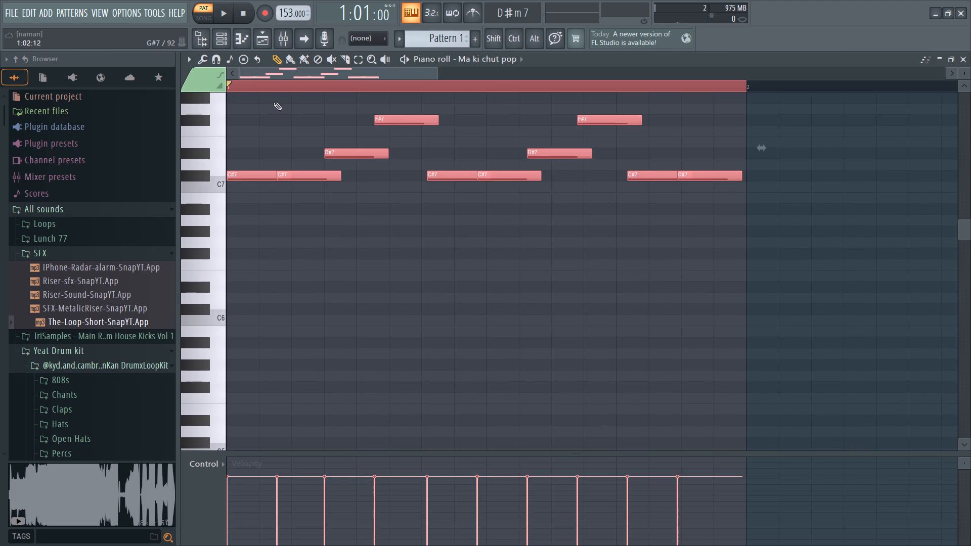
key(space)
key(space)
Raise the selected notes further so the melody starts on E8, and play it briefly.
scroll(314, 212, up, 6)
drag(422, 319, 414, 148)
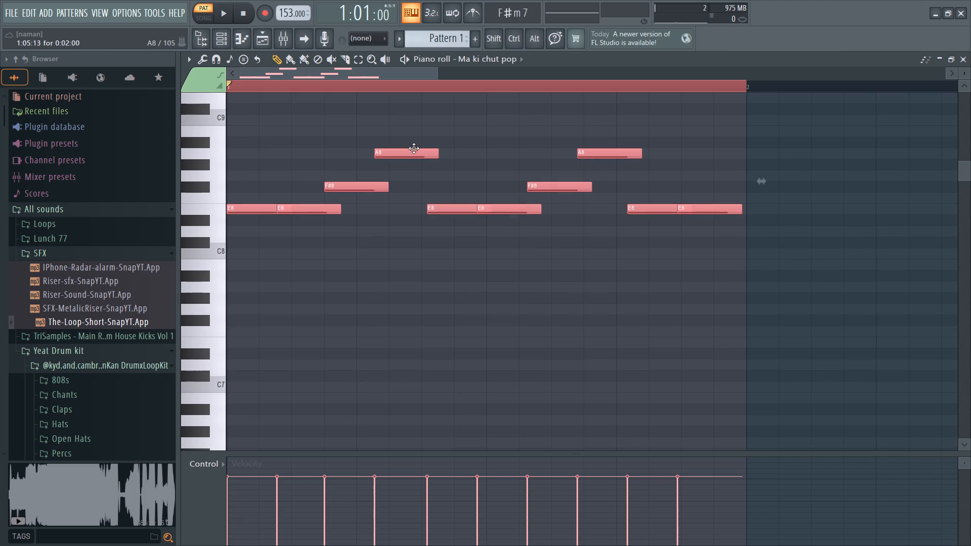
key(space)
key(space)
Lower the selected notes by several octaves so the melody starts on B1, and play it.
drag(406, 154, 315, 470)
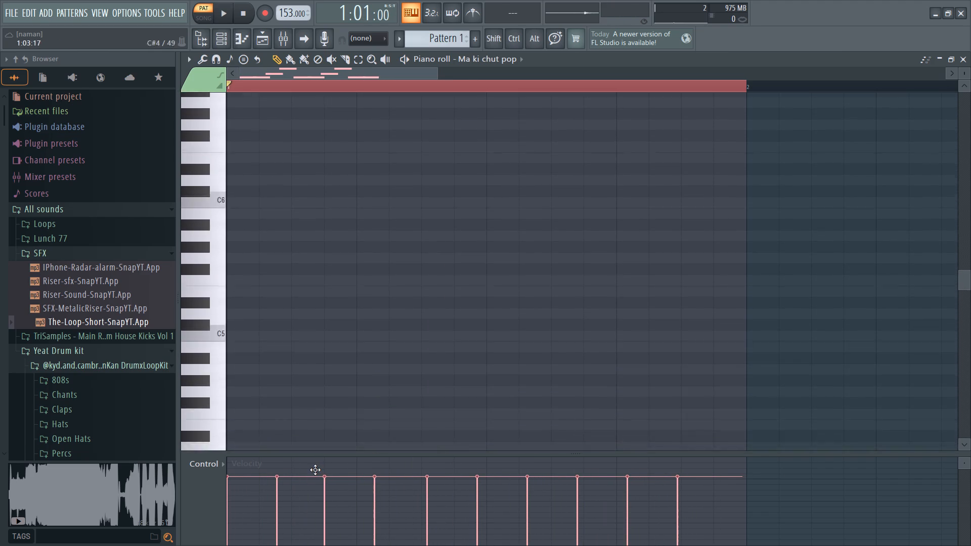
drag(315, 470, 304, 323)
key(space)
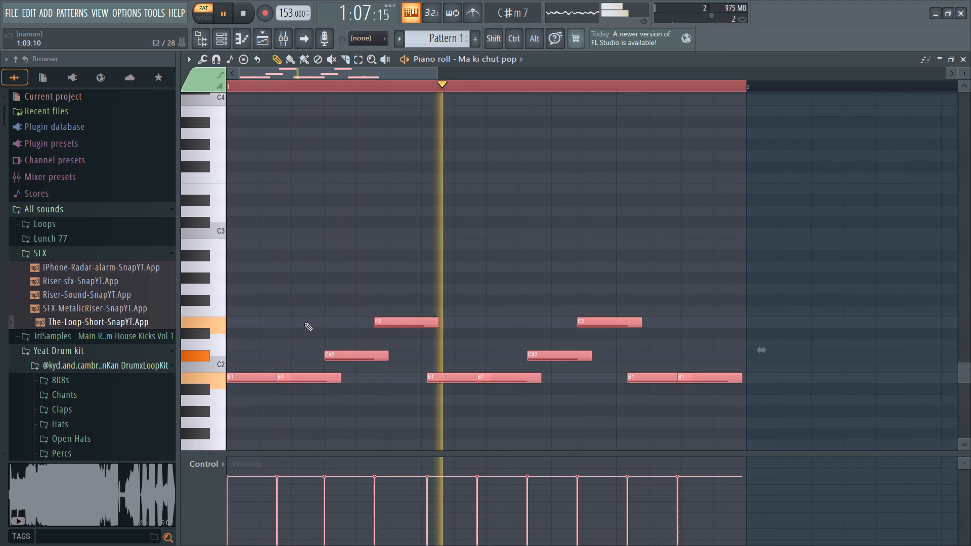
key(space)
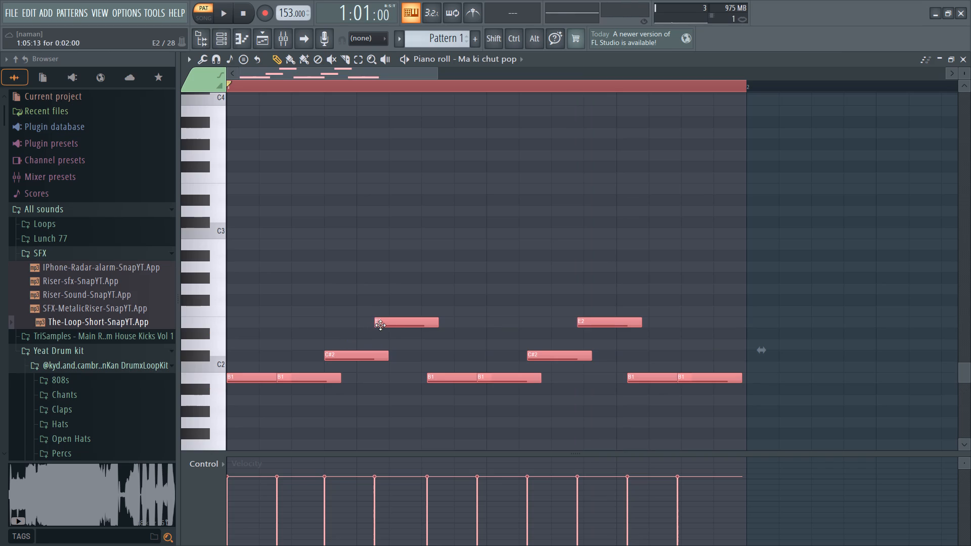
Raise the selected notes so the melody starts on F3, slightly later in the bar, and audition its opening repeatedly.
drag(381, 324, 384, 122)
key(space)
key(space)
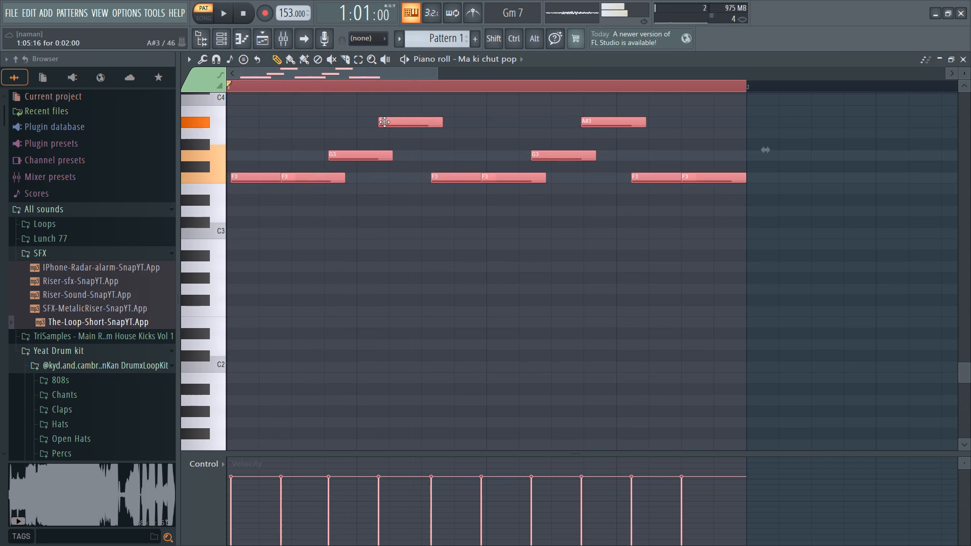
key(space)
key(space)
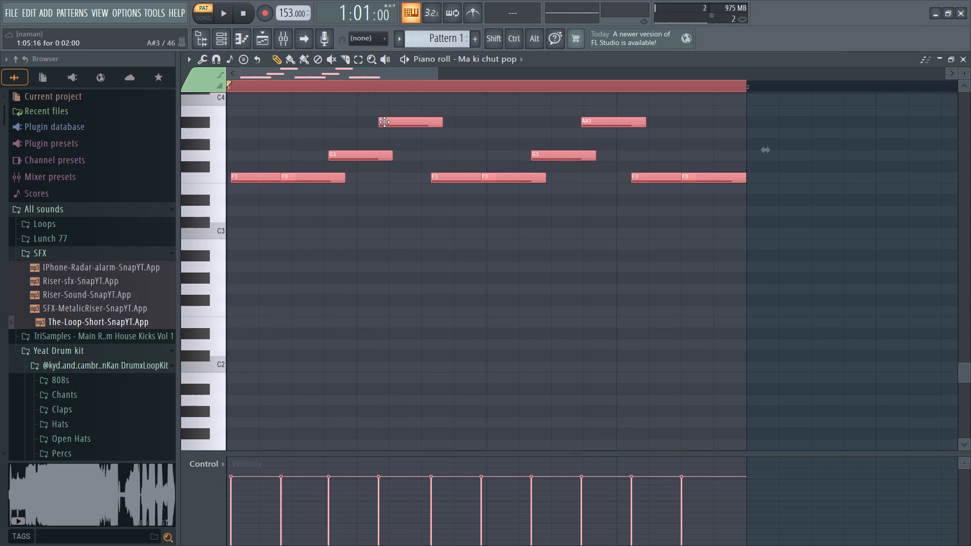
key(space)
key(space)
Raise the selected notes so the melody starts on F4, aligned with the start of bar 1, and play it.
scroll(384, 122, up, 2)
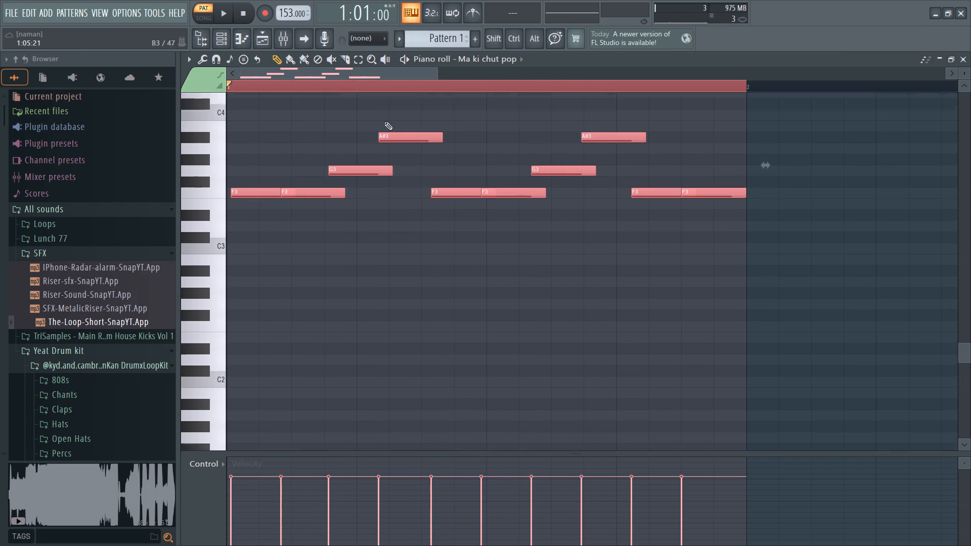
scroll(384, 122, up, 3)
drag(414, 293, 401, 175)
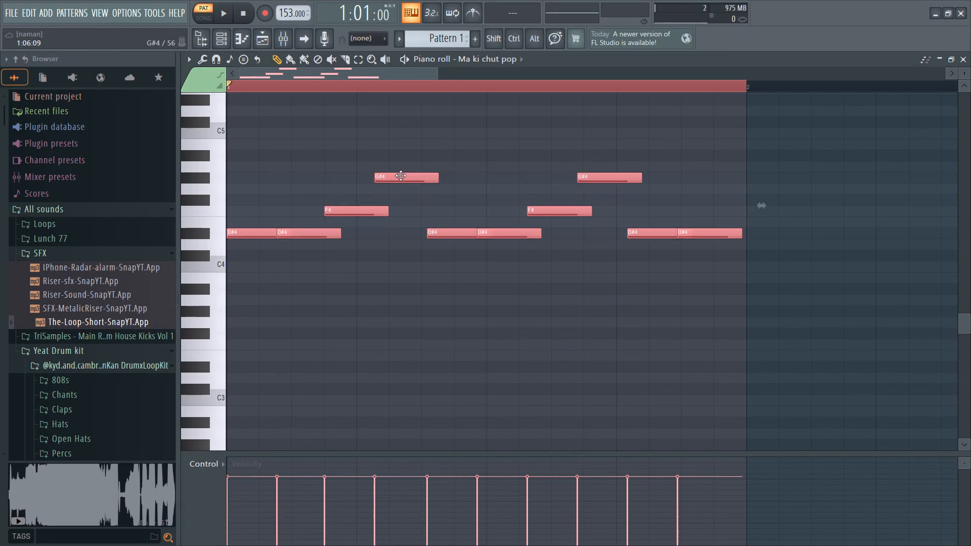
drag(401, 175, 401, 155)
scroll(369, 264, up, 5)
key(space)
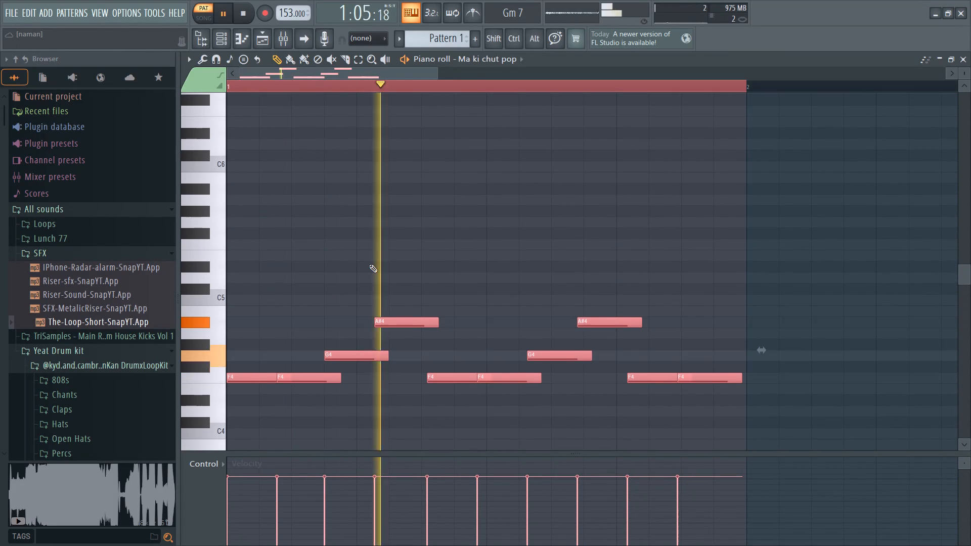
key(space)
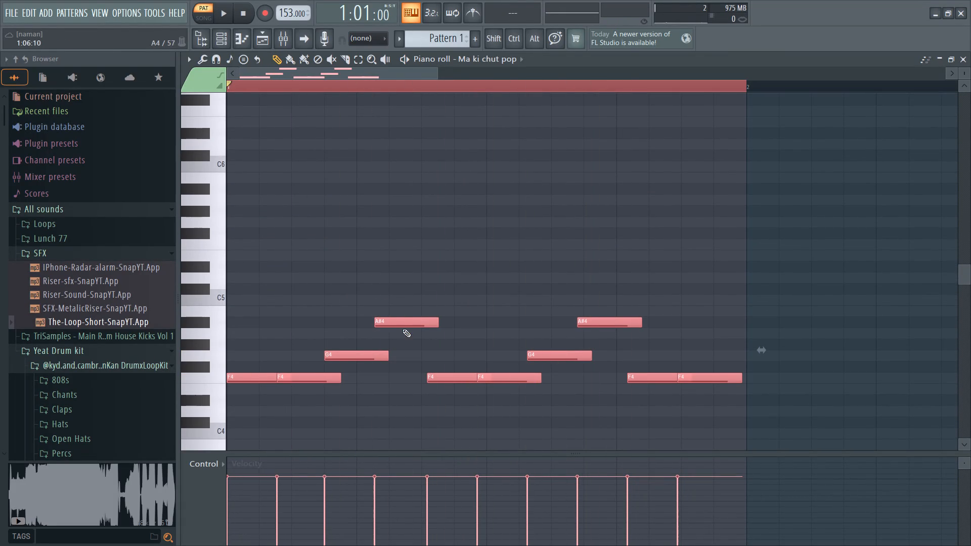
Raise the selected notes two semitones so the melody starts on G4, and play its opening.
drag(401, 318, 400, 293)
key(space)
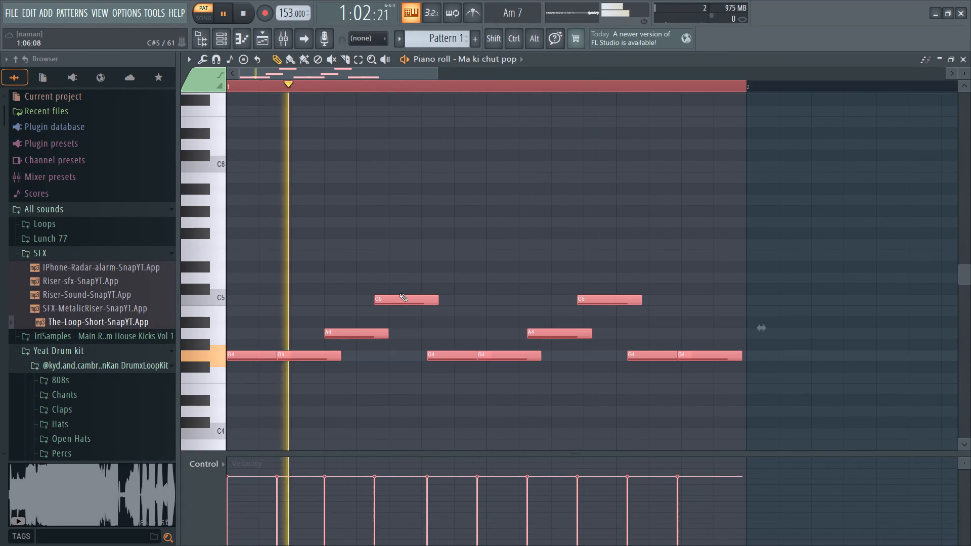
key(space)
Audition the transposed melody's opening G4 notes with repeated short playbacks from the start of bar 1.
key(space)
key(space)
key(space)
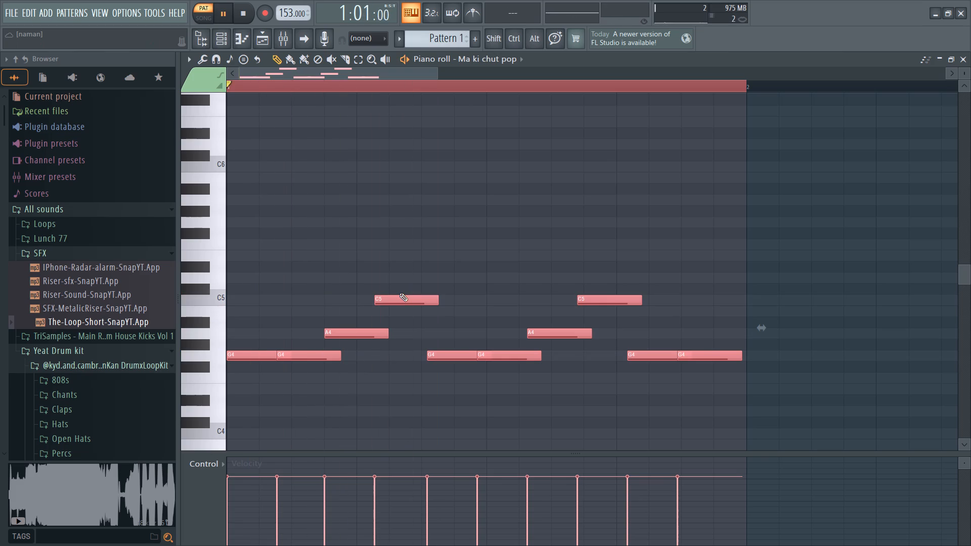
key(space)
key(space)
key(space)
key(space)
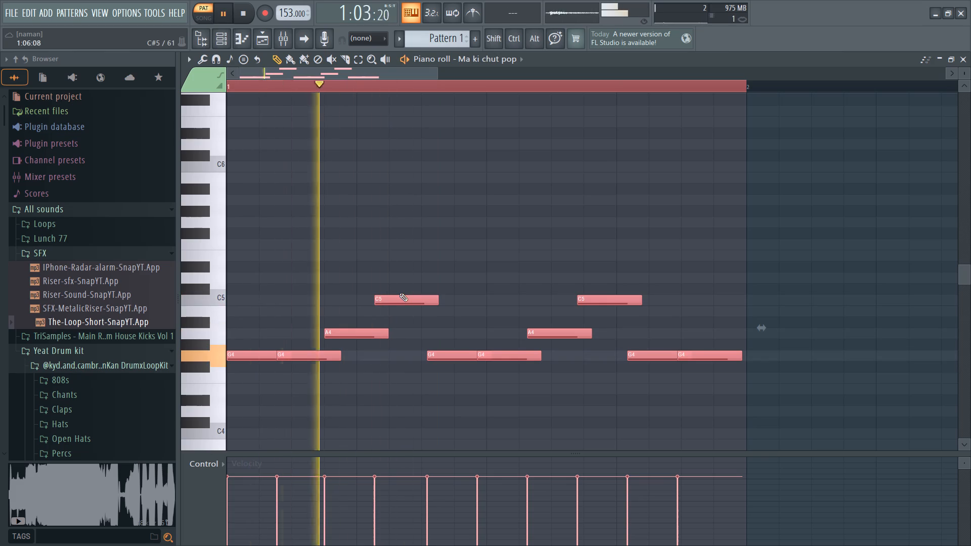
key(space)
key(space)
key(space)
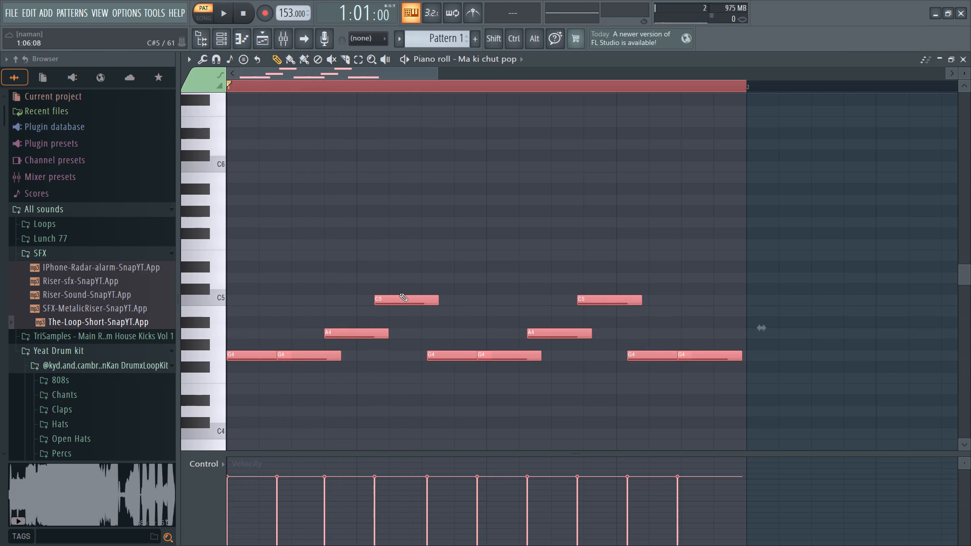